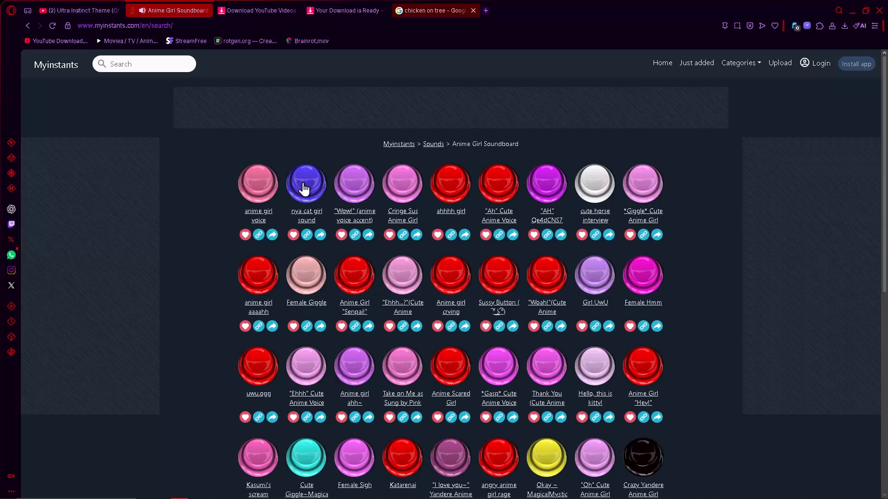
# Audition sounds on the Anime Girl Soundboard and download the Cringe Sus Anime Girl sound as an MP3.
pyautogui.click(303, 182)
pyautogui.click(347, 182)
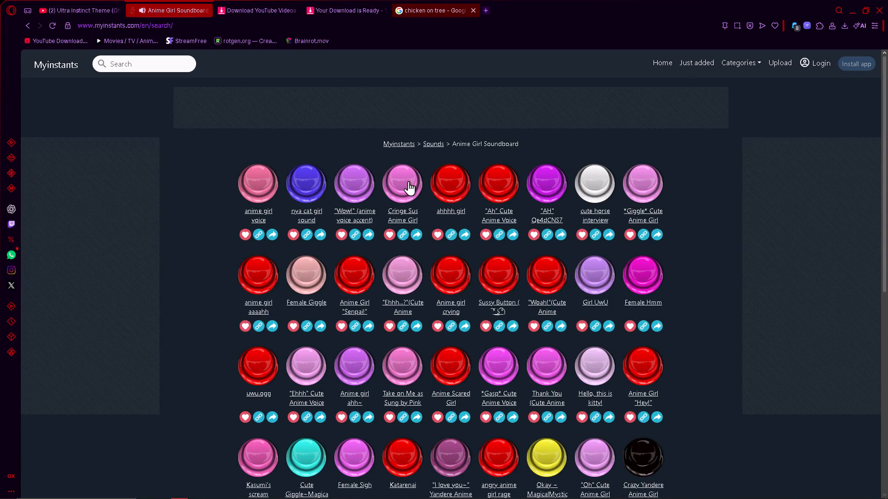
pyautogui.click(401, 143)
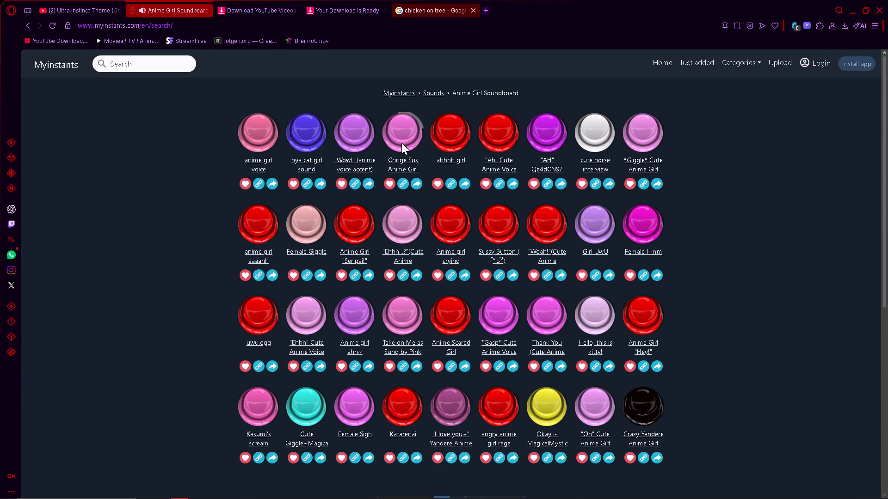
pyautogui.click(406, 162)
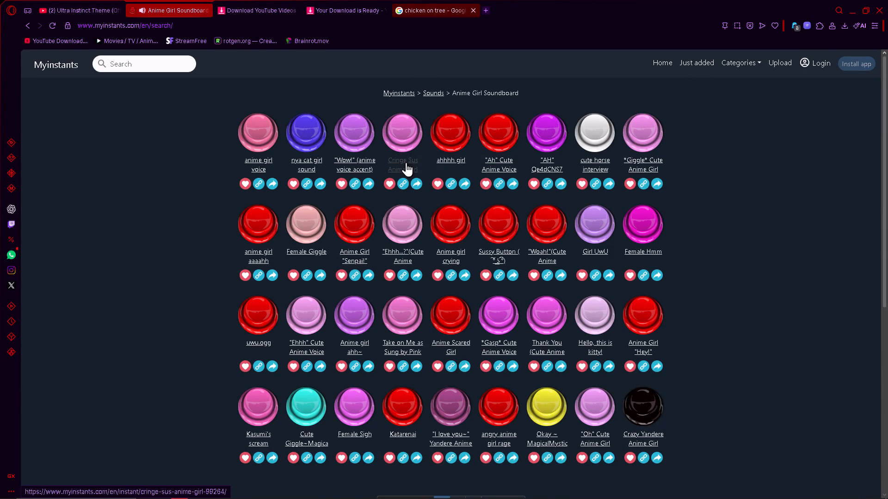
pyautogui.click(446, 421)
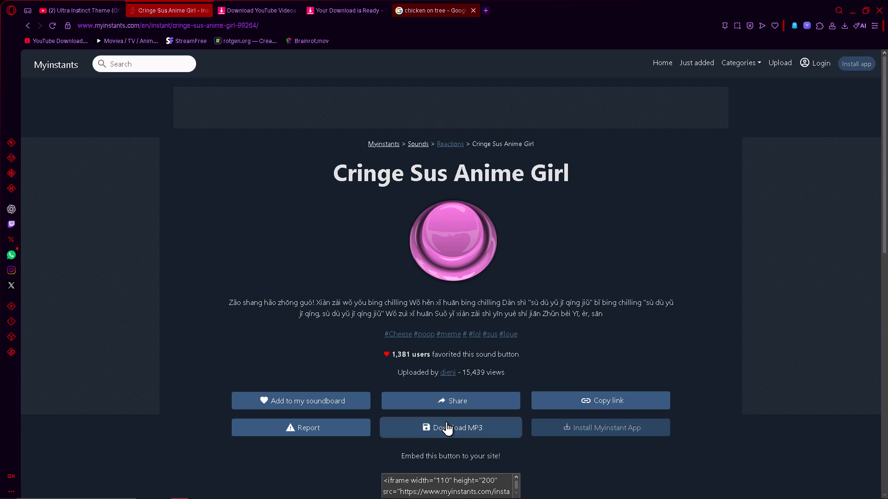
# Switch to CapCut, import cringe-sus-anime-girl from the Downloads folder, and add it to the audio track at 00:00:41:00.
pyautogui.hotkey('alt', 'Tab')
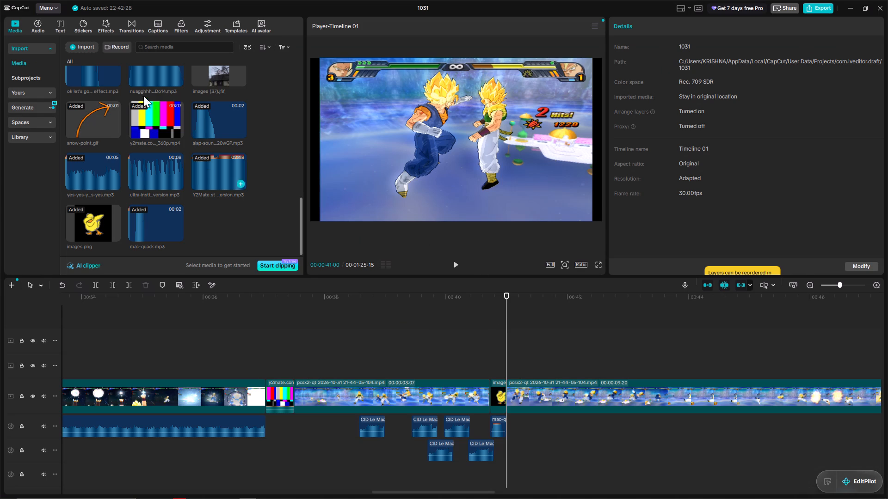
pyautogui.click(86, 49)
pyautogui.doubleClick(108, 82)
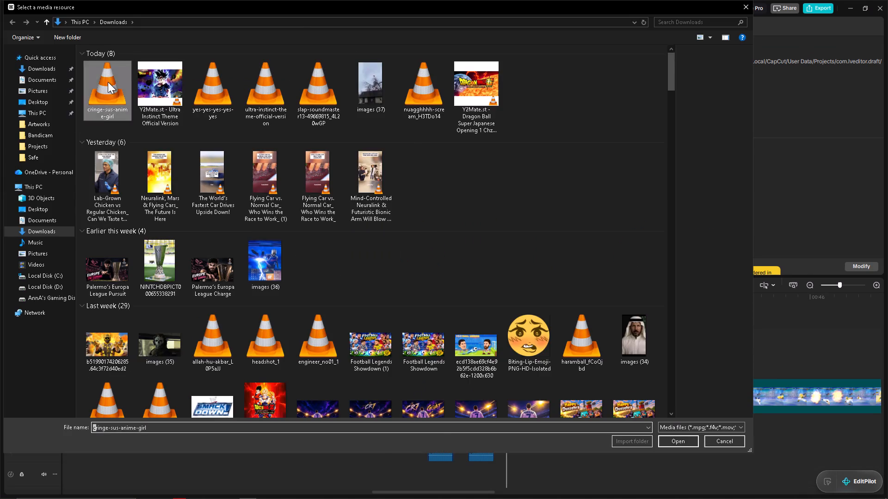
pyautogui.click(241, 237)
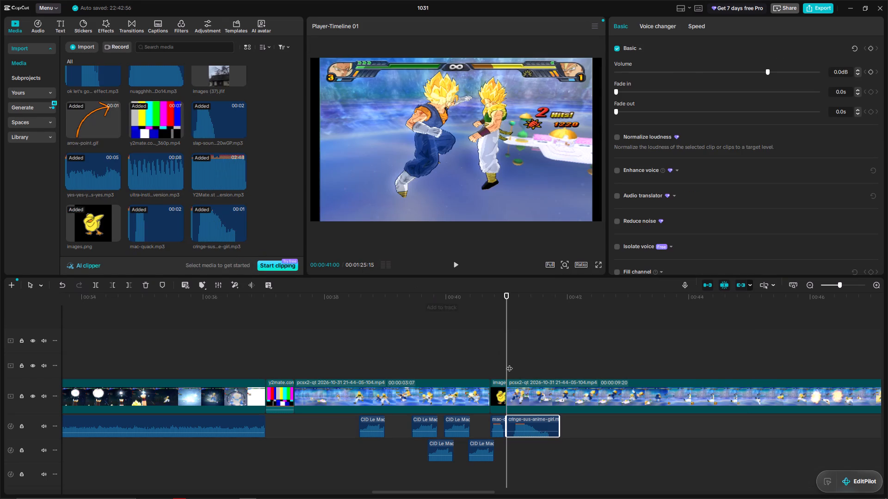
# Trim away the start of the cringe-sus-anime-girl clip up to 00:00:41:03.
pyautogui.press('space')
pyautogui.press('space')
pyautogui.click(515, 365)
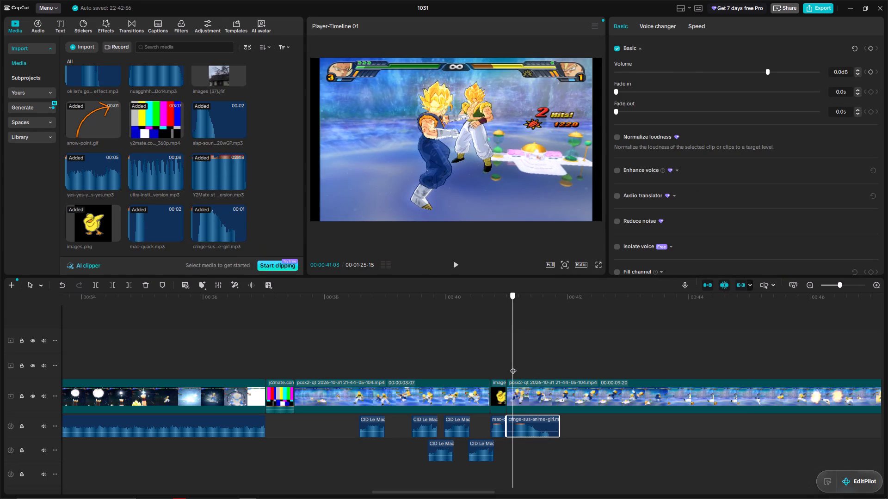
pyautogui.click(114, 285)
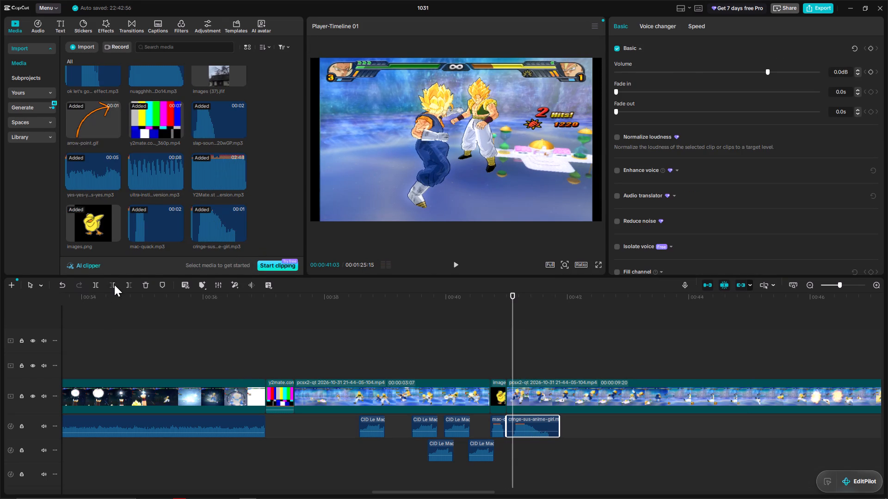
pyautogui.click(523, 425)
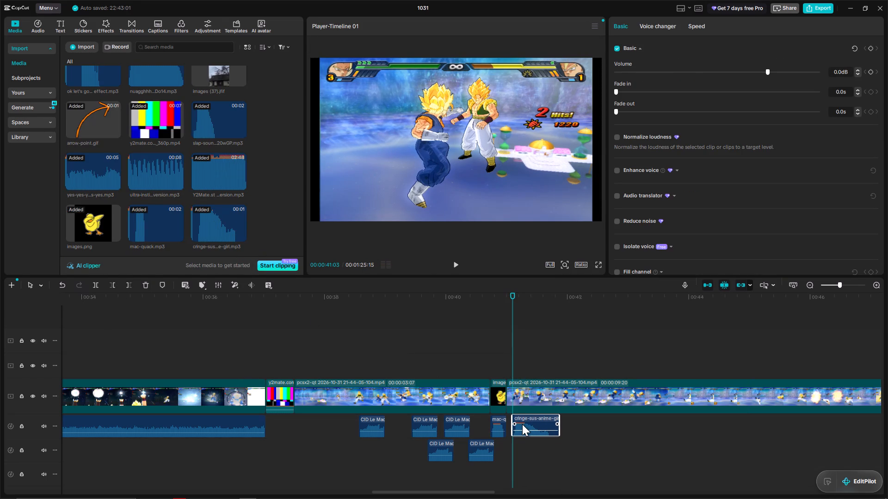
# Play the cringe-sus-anime-girl clip to find its cut point and trim off everything after 00:00:41:10.
pyautogui.press('space')
pyautogui.press('space')
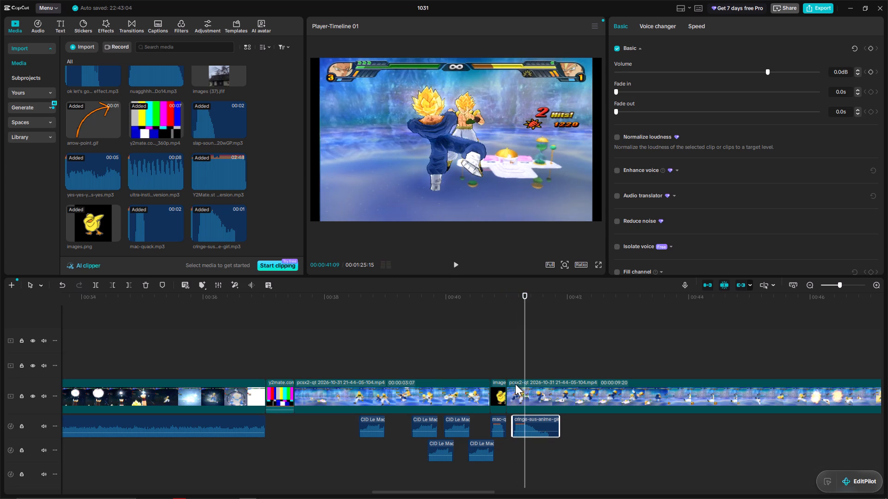
pyautogui.press('space')
pyautogui.press('space')
pyautogui.click(513, 369)
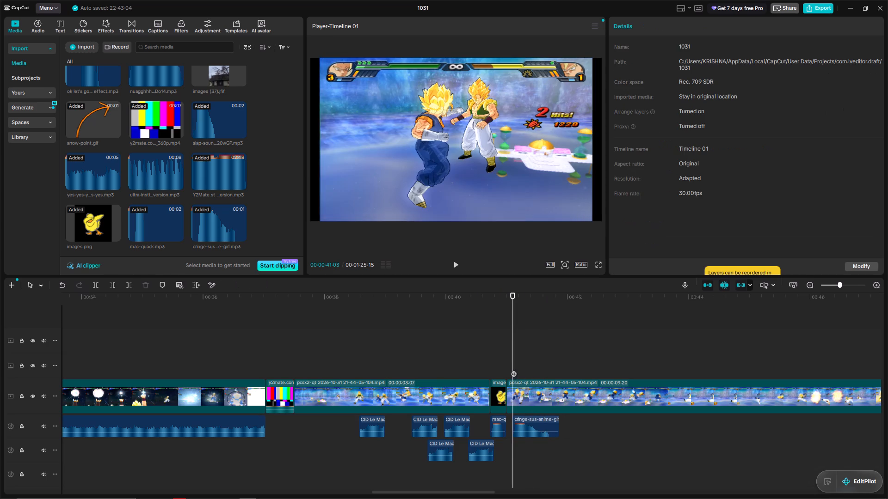
pyautogui.press('space')
pyautogui.press('space')
pyautogui.press('space')
pyautogui.press('space')
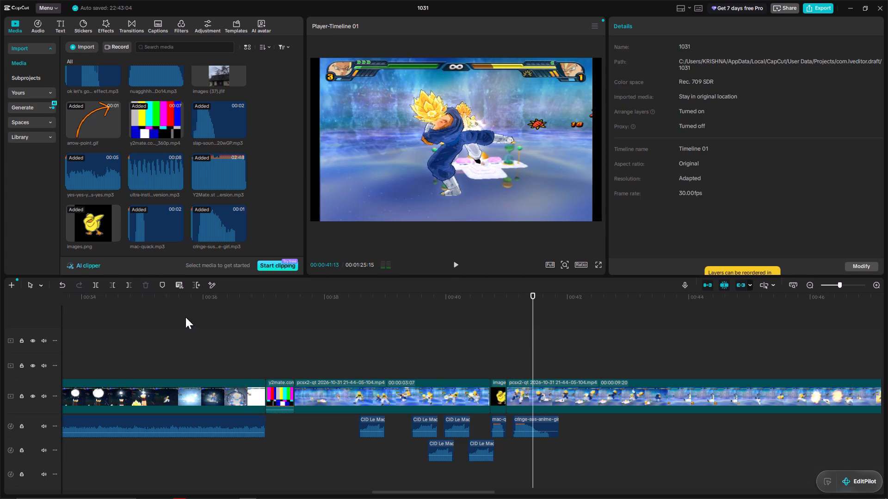
pyautogui.click(512, 376)
pyautogui.press('space')
pyautogui.press('space')
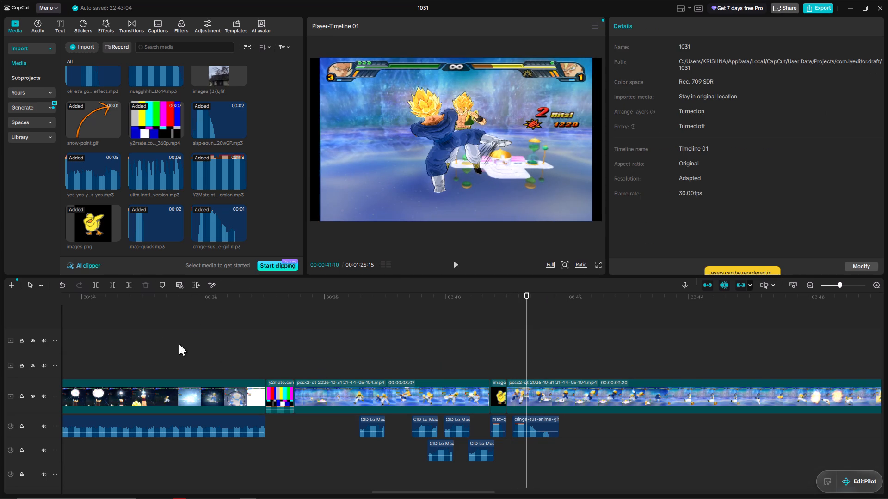
pyautogui.click(538, 418)
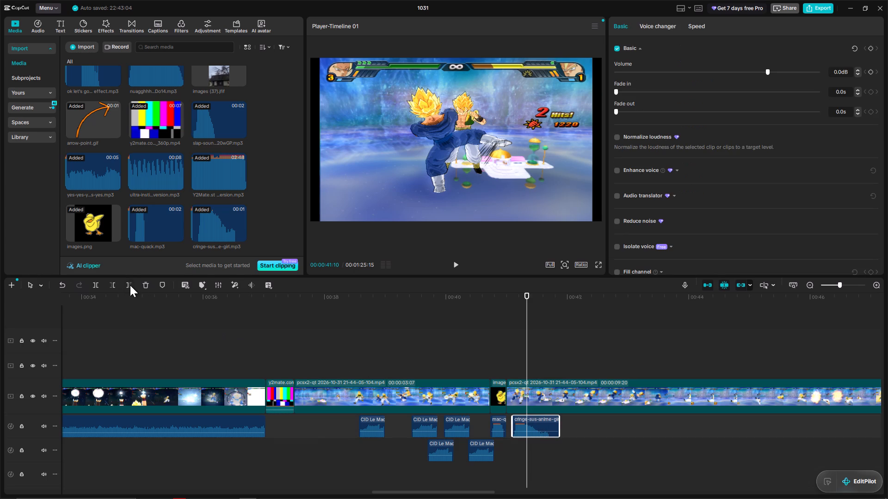
pyautogui.click(127, 286)
# Copy the trimmed cringe-sus-anime-girl clip and paste three copies at the following hits in the fight, the last at 00:00:42:08.
pyautogui.hotkey('ctrl', 'c')
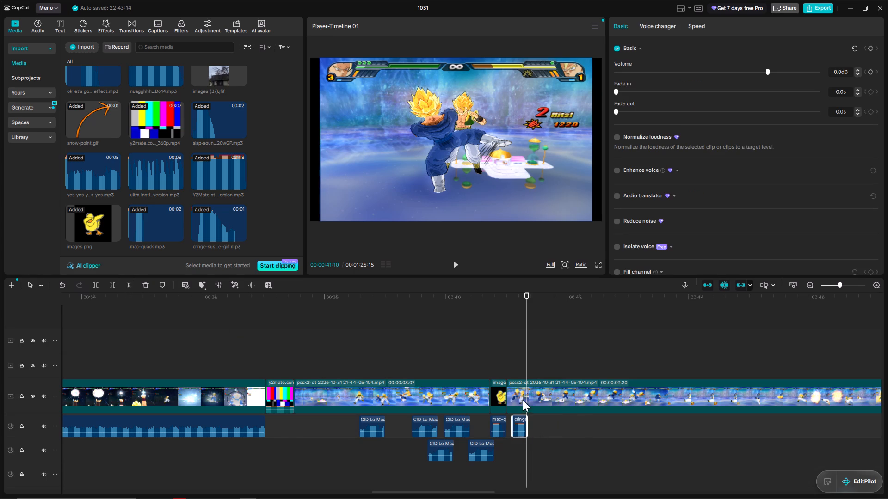
pyautogui.click(506, 361)
pyautogui.press('space')
pyautogui.press('space')
pyautogui.press('space')
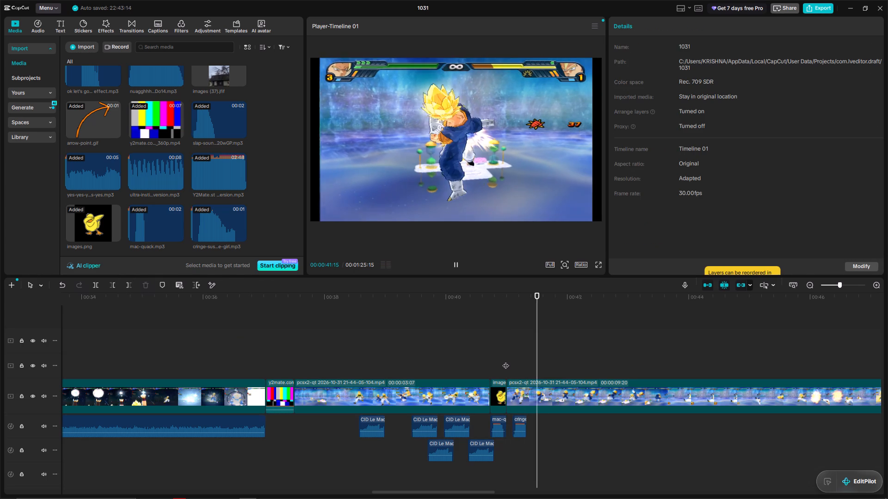
pyautogui.press('space')
pyautogui.hotkey('ctrl', 'v')
pyautogui.press('space')
pyautogui.press('space')
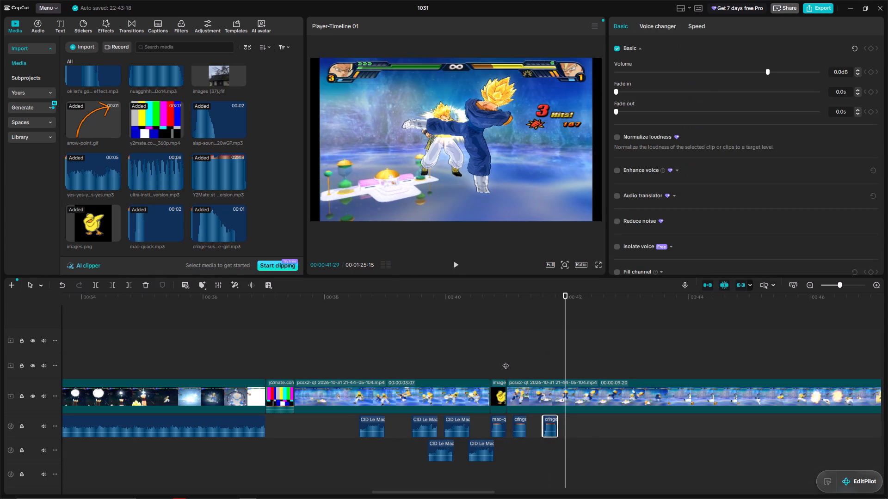
pyautogui.hotkey('ctrl', 'v')
pyautogui.press('space')
pyautogui.press('space')
pyautogui.hotkey('ctrl', 'v')
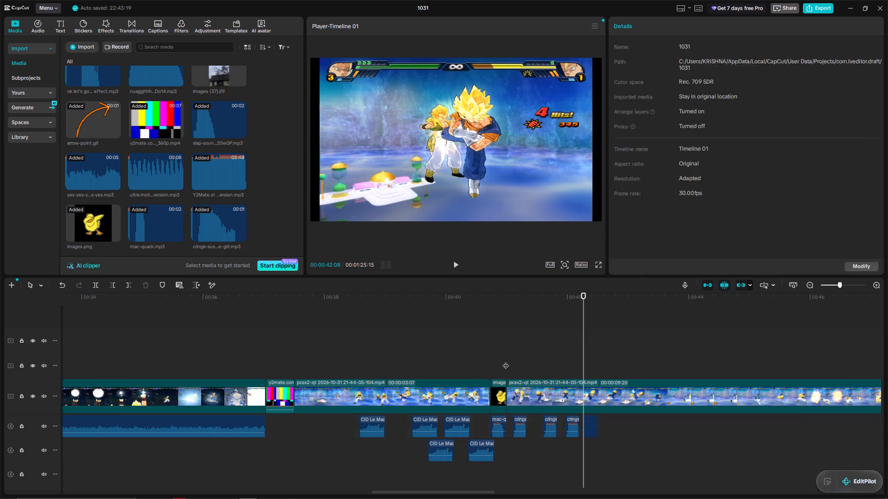
# Paste two more copies of the trimmed sound at the next hits, before 00:00:43.
pyautogui.press('space')
pyautogui.press('space')
pyautogui.hotkey('ctrl', 'v')
pyautogui.press('space')
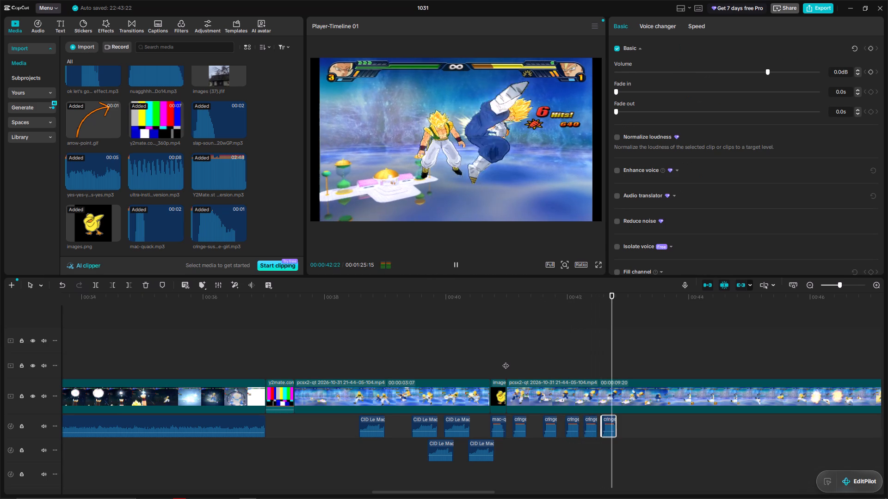
pyautogui.press('space')
pyautogui.hotkey('ctrl', 'v')
pyautogui.press('space')
pyautogui.press('space')
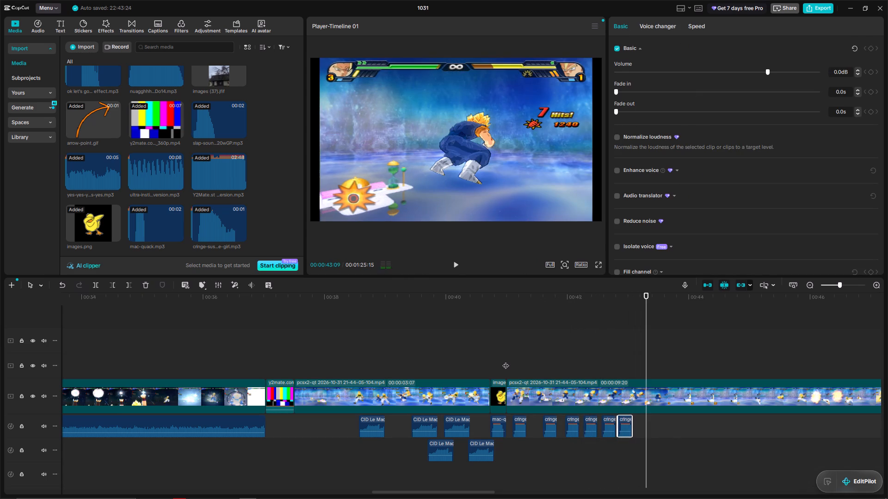
# Play back the hit sounds and extend the end of the last cringe-sus-anime-girl copy to about 00:00:43:18.
pyautogui.press('space')
pyautogui.press('space')
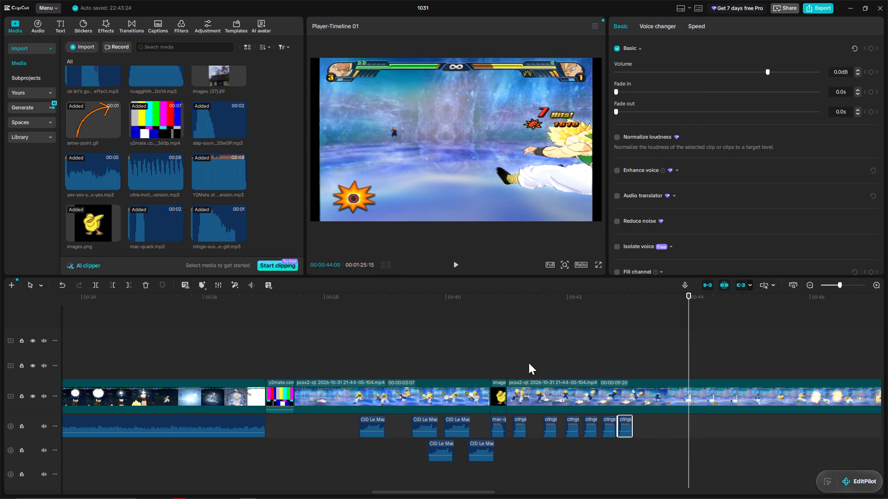
pyautogui.click(507, 353)
pyautogui.press('space')
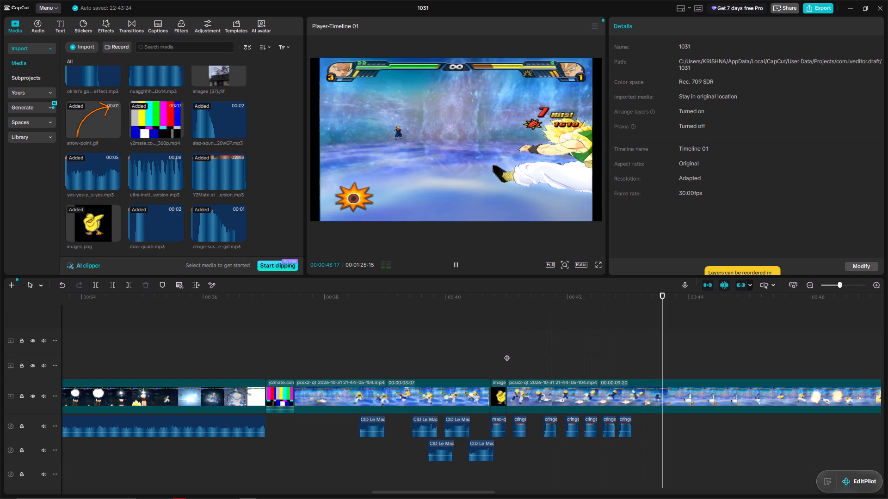
pyautogui.press('space')
pyautogui.click(626, 421)
pyautogui.moveTo(632, 420); pyautogui.dragTo(671, 423)
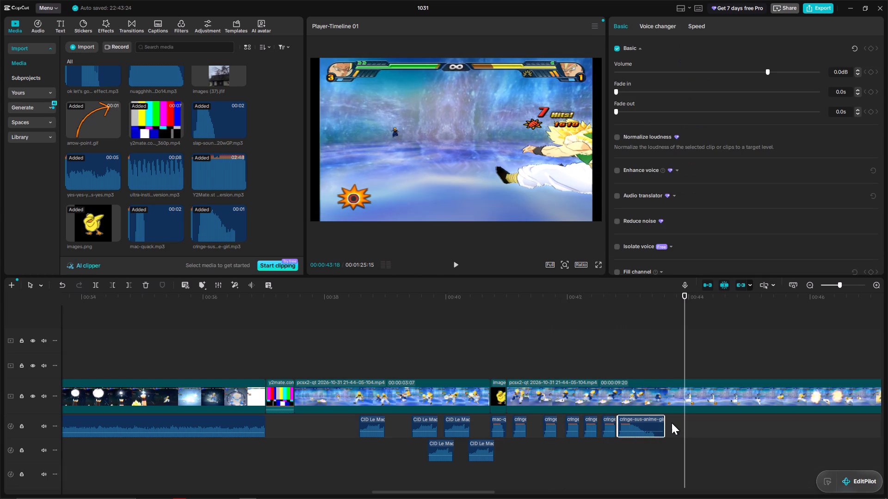
# Review the fight with its sounds and trim the end of the last cringe-sus-anime-girl clip to 00:00:43:14.
pyautogui.click(513, 356)
pyautogui.press('space')
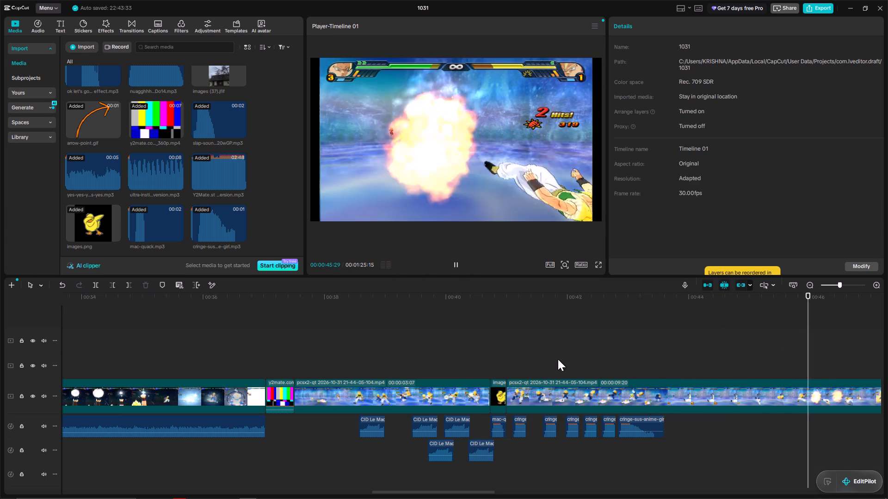
pyautogui.press('space')
pyautogui.click(634, 359)
pyautogui.press('space')
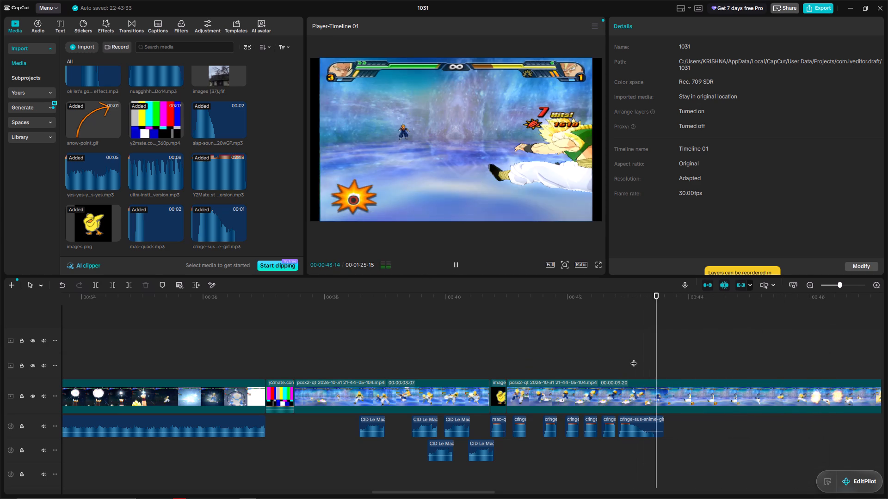
pyautogui.press('space')
pyautogui.click(663, 361)
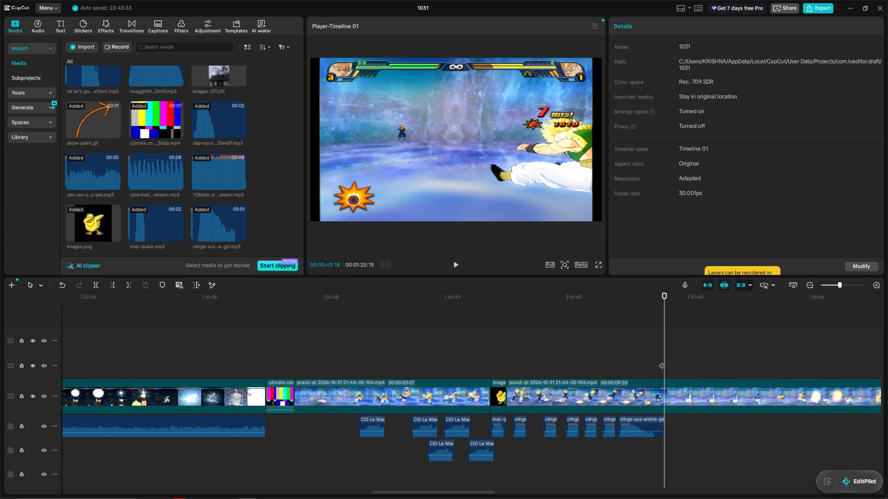
pyautogui.click(651, 360)
pyautogui.press('space')
pyautogui.press('space')
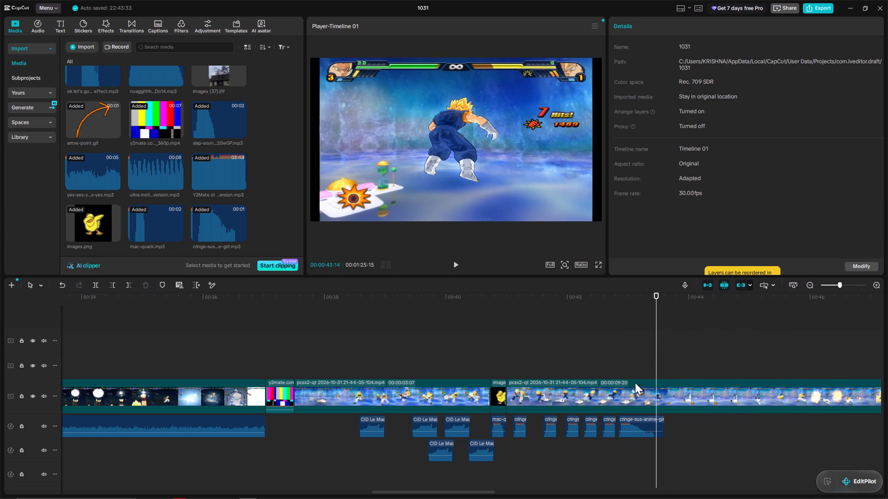
pyautogui.click(635, 427)
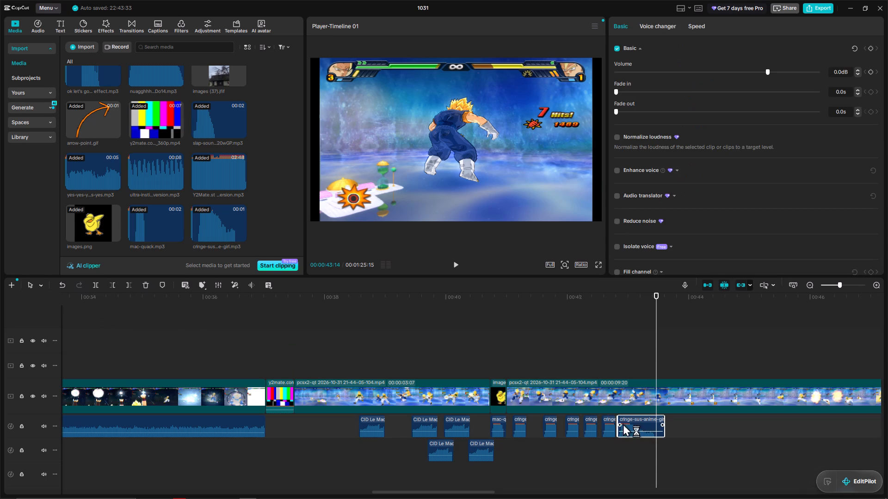
pyautogui.click(132, 288)
# Split the pcsx2 gameplay clip on the main track at 00:00:43:14.
pyautogui.click(643, 385)
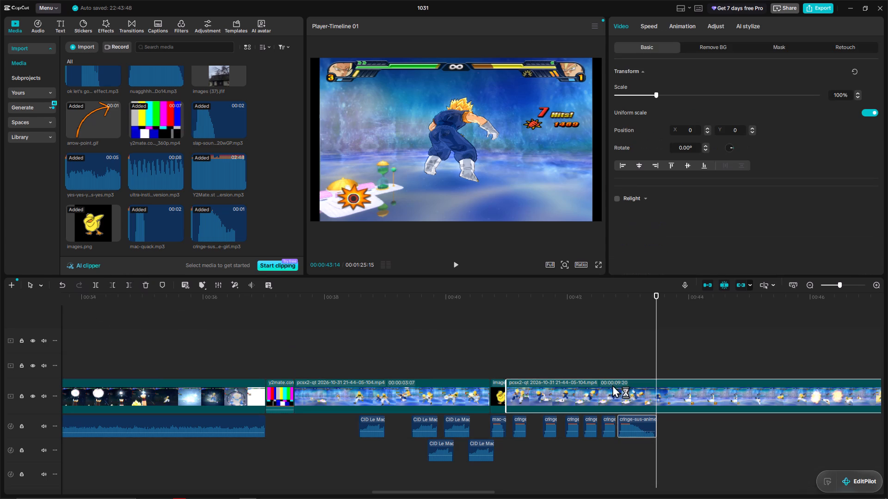
pyautogui.click(90, 285)
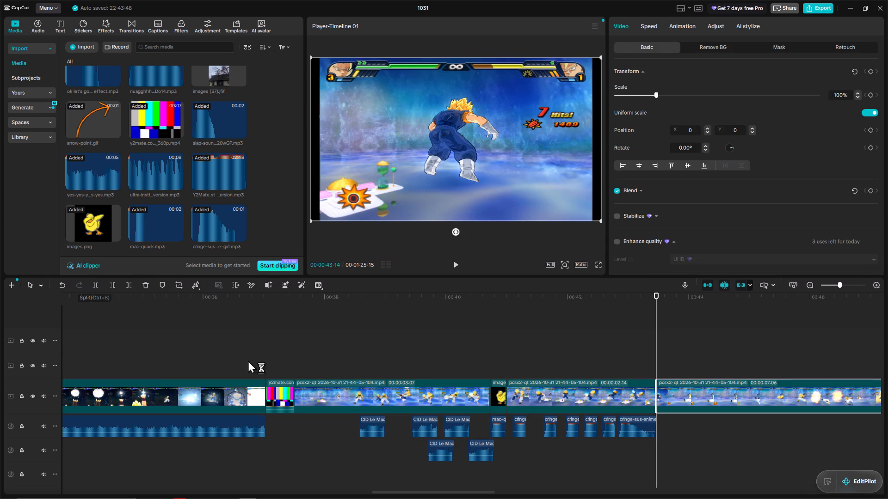
# Copy the duck image with its mac-quack sound to 00:00:43:14, insert the image between the split gameplay clips, and play it back.
pyautogui.moveTo(497, 370); pyautogui.dragTo(501, 426)
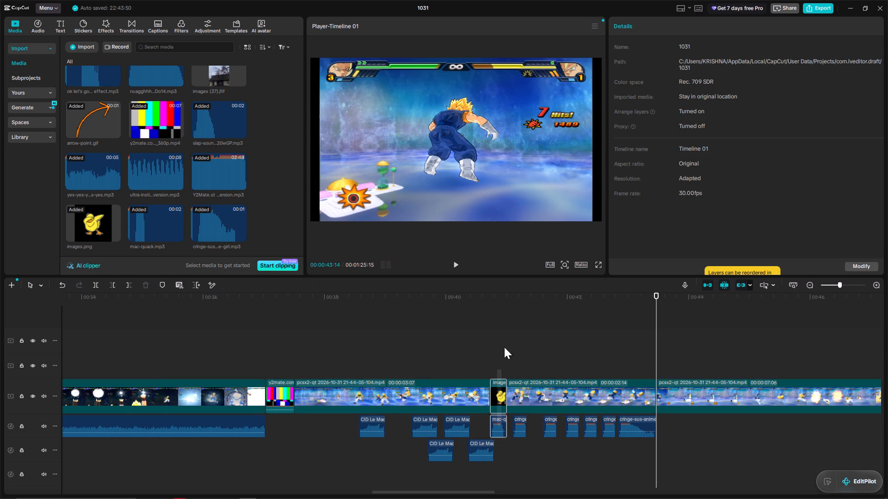
pyautogui.hotkey('ctrl', 'c')
pyautogui.hotkey('ctrl', 'v')
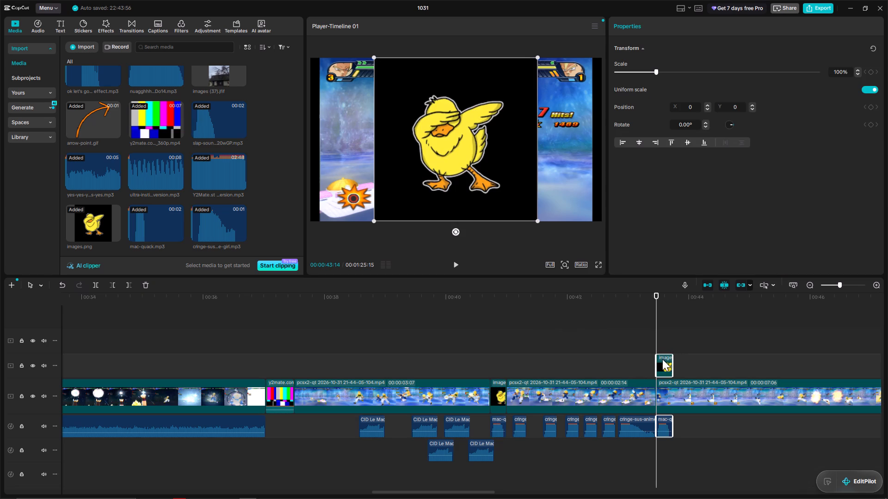
pyautogui.moveTo(662, 359); pyautogui.dragTo(663, 389)
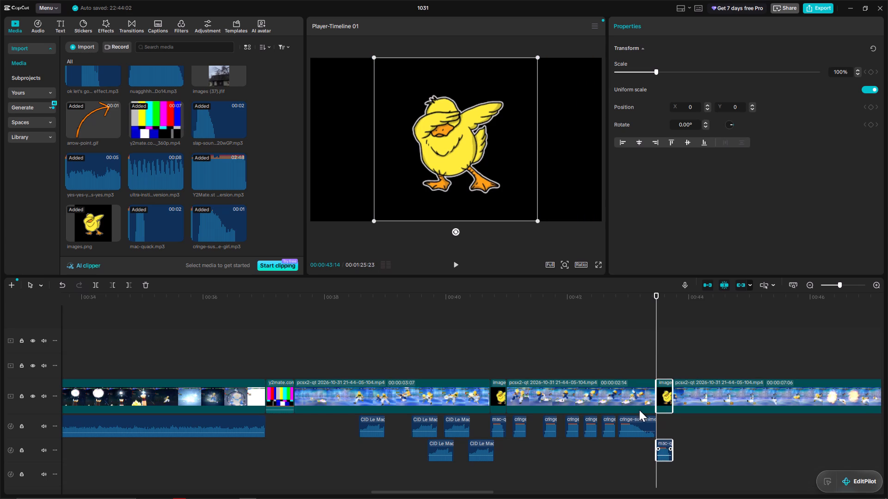
pyautogui.click(628, 359)
pyautogui.press('space')
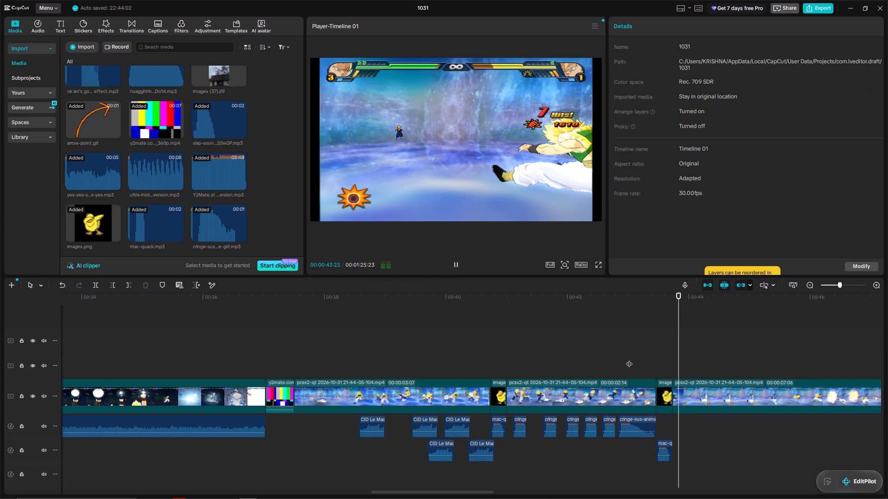
# Review the gameplay after the last duck image and delete the 00:00:07:06 pcsx2 clip that directly follows it.
pyautogui.click(858, 357)
pyautogui.press('space')
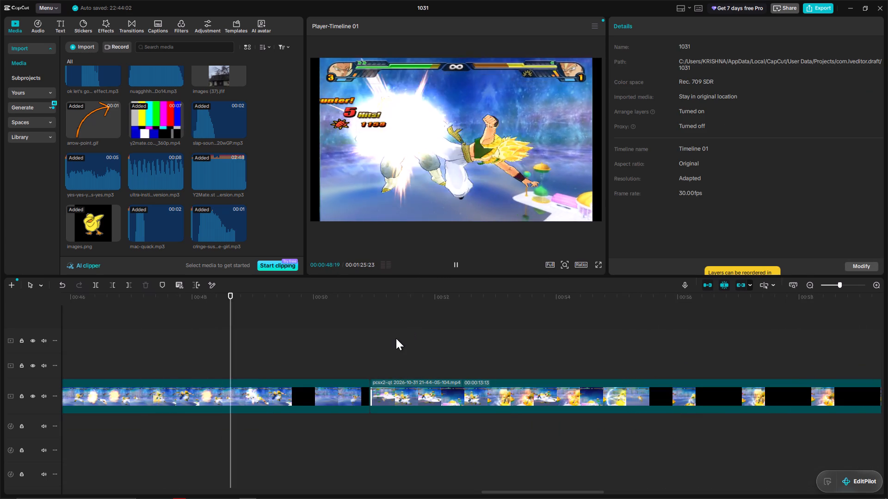
pyautogui.press('space')
pyautogui.click(299, 390)
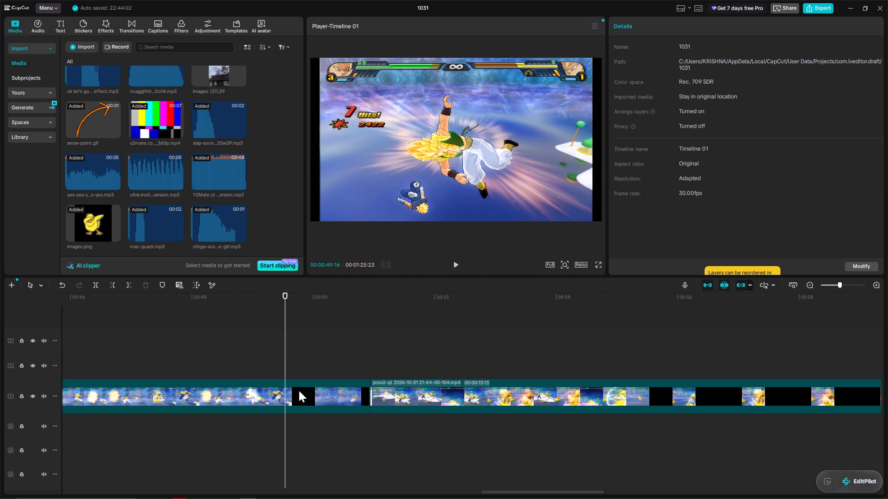
pyautogui.press('Delete')
# Play back the gameplay clip after the last duck image and trim away its start up to about 00:00:45:01.
pyautogui.click(188, 346)
pyautogui.moveTo(188, 346); pyautogui.dragTo(27, 352)
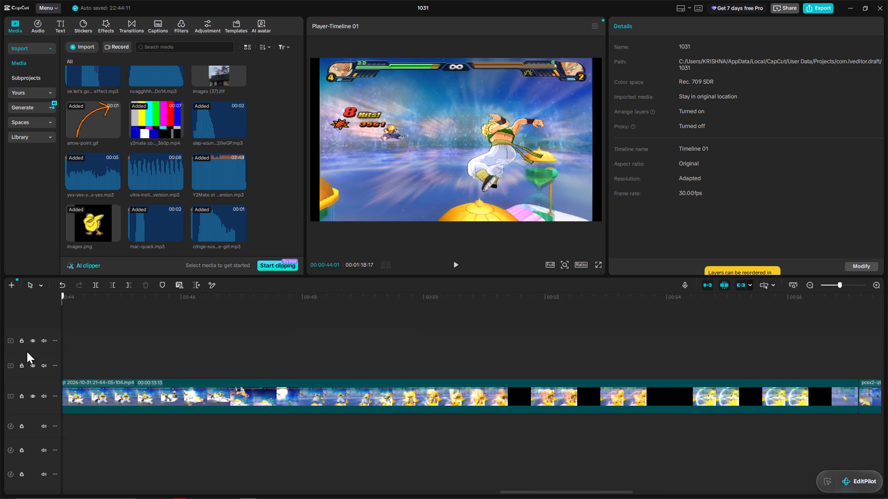
pyautogui.moveTo(27, 352); pyautogui.dragTo(120, 353)
pyautogui.press('space')
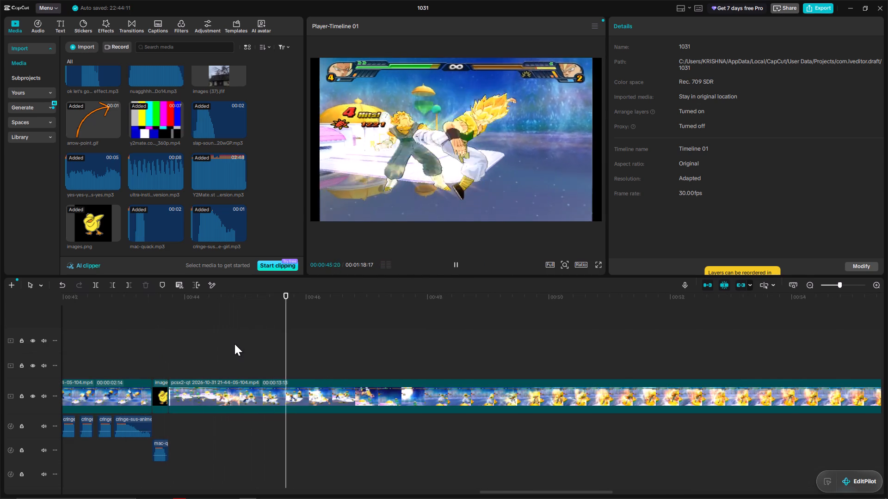
pyautogui.press('space')
pyautogui.click(223, 355)
pyautogui.press('space')
pyautogui.press('space')
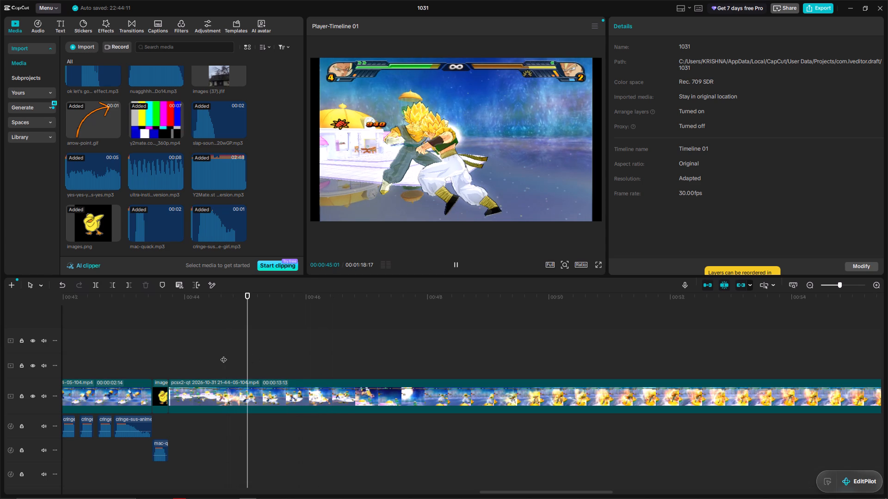
pyautogui.click(113, 286)
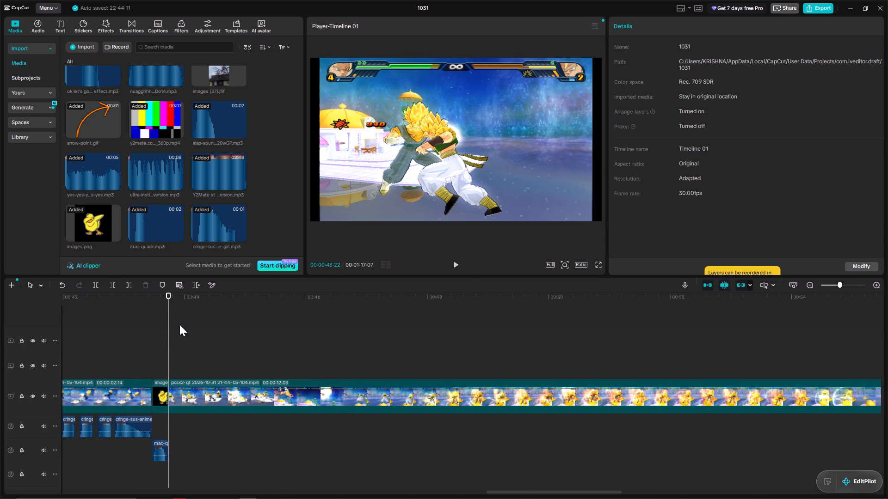
# Switch to the Opera GX browser and search Myinstants for "bhosda".
pyautogui.hotkey('alt', 'Tab')
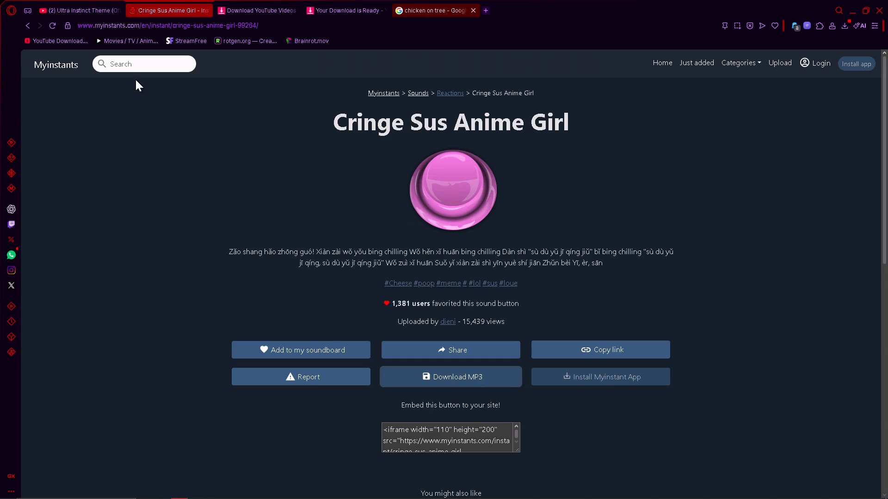
pyautogui.click(127, 65)
pyautogui.write('bhosda')
pyautogui.press('Return')
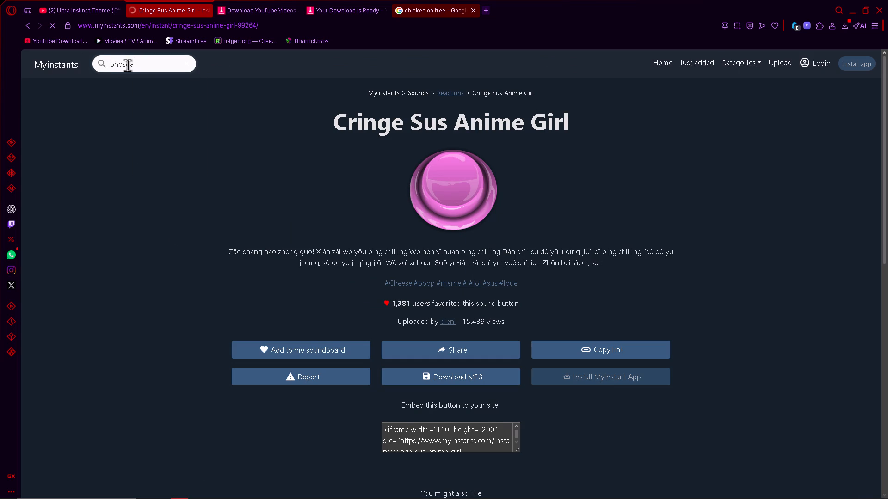
# Preview the sounds found for bhosda and download the MP3 of "Are teri maa ka bhosda".
pyautogui.click(358, 128)
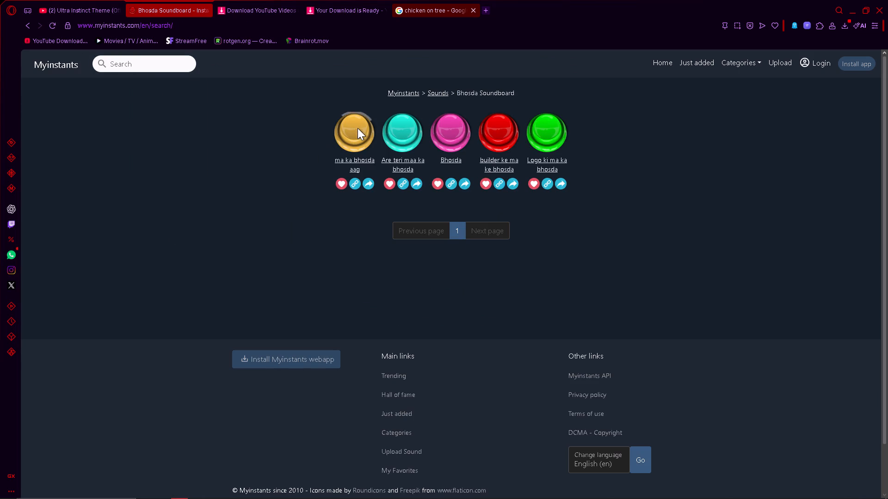
pyautogui.click(442, 131)
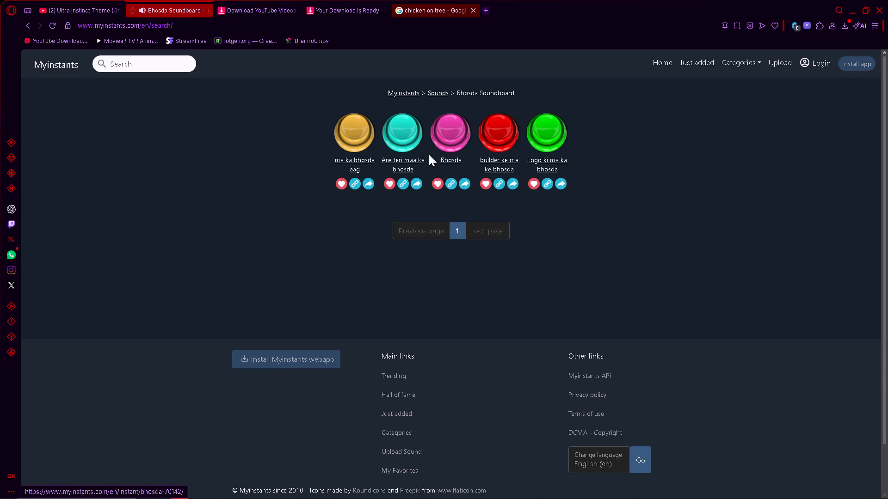
pyautogui.click(405, 131)
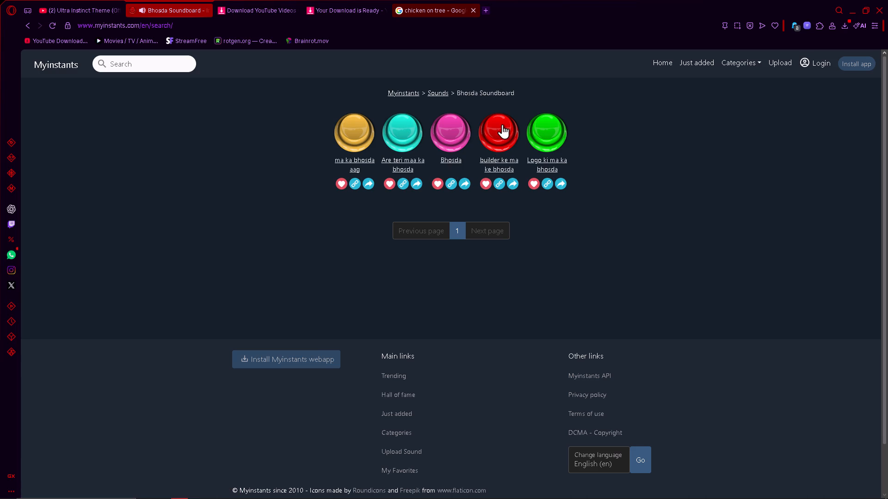
pyautogui.click(502, 123)
pyautogui.click(539, 126)
pyautogui.click(404, 126)
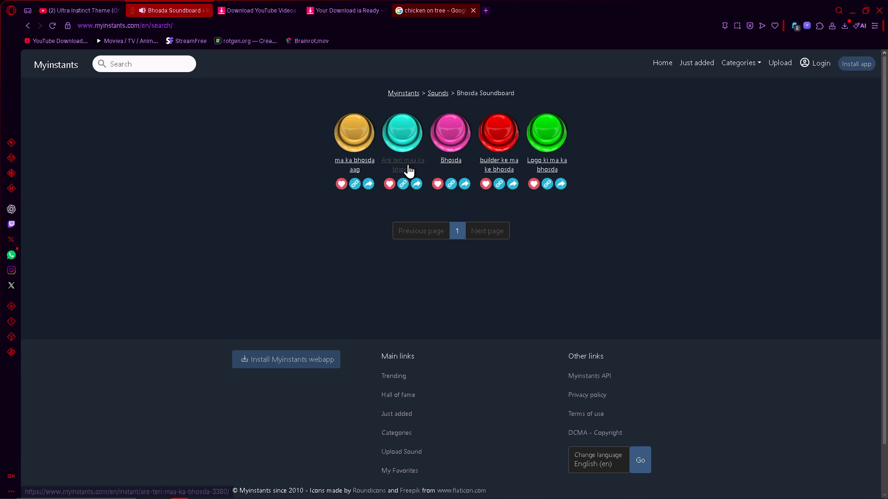
pyautogui.click(407, 165)
pyautogui.click(434, 392)
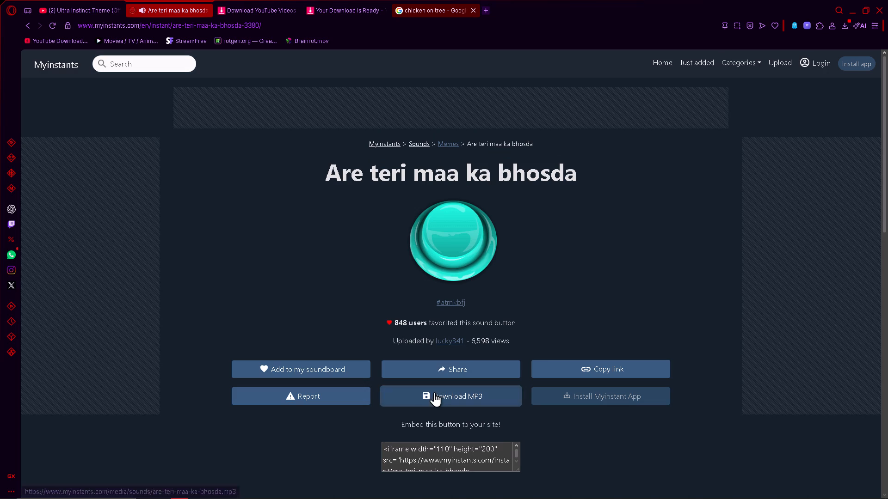
# Return to CapCut, import the are-teri-maa-ka-bhosda file and add it to the timeline at 00:00:43:22.
pyautogui.hotkey('alt', 'Tab')
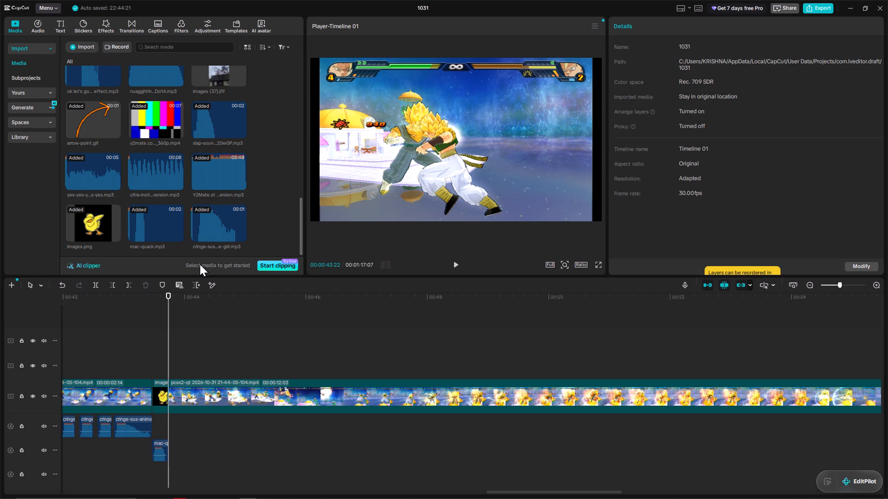
pyautogui.click(86, 51)
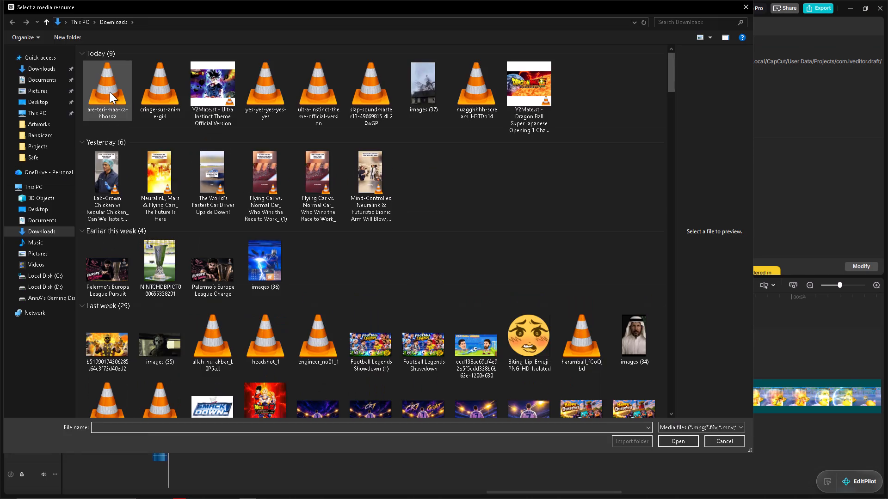
pyautogui.doubleClick(110, 92)
pyautogui.click(116, 236)
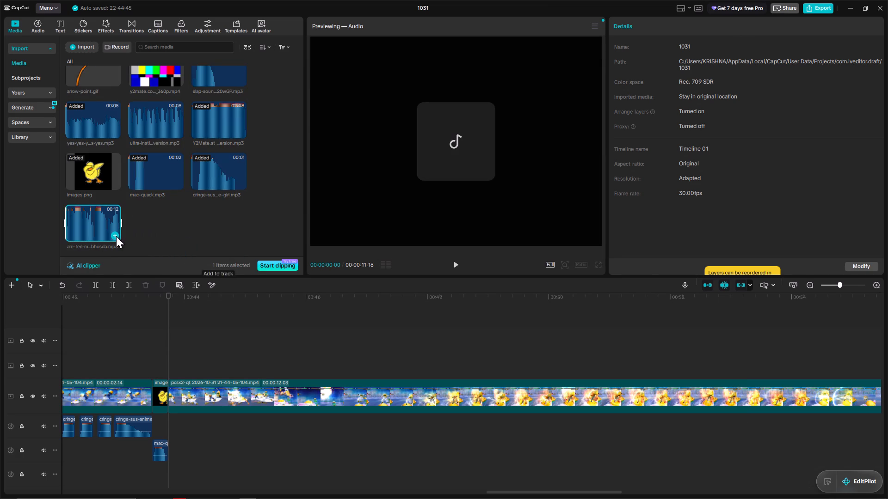
# Play through the are-teri-maa-ka-bhosda audio to find the wanted phrase and trim away its start up to 00:00:45:02.
pyautogui.press('space')
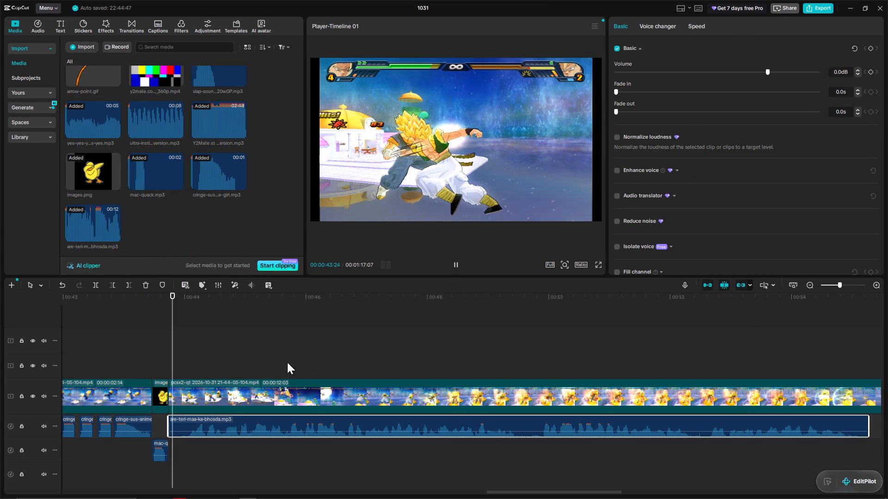
pyautogui.press('space')
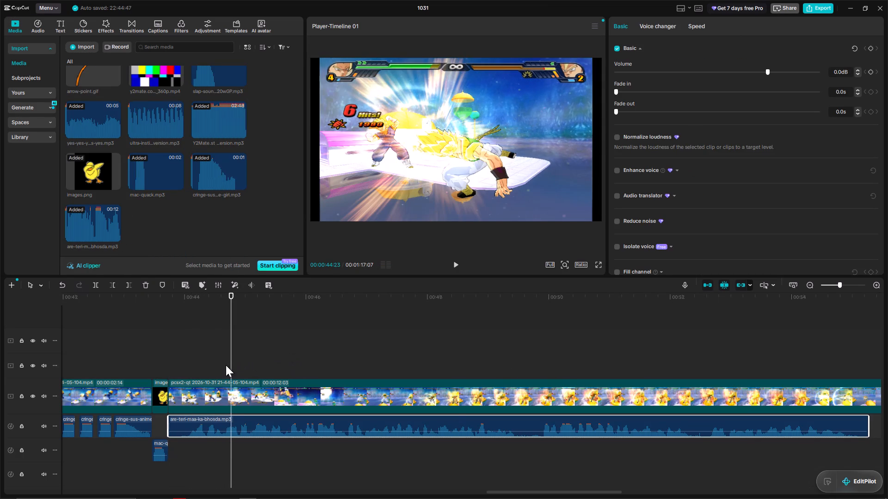
pyautogui.click(224, 366)
pyautogui.press('space')
pyautogui.press('space')
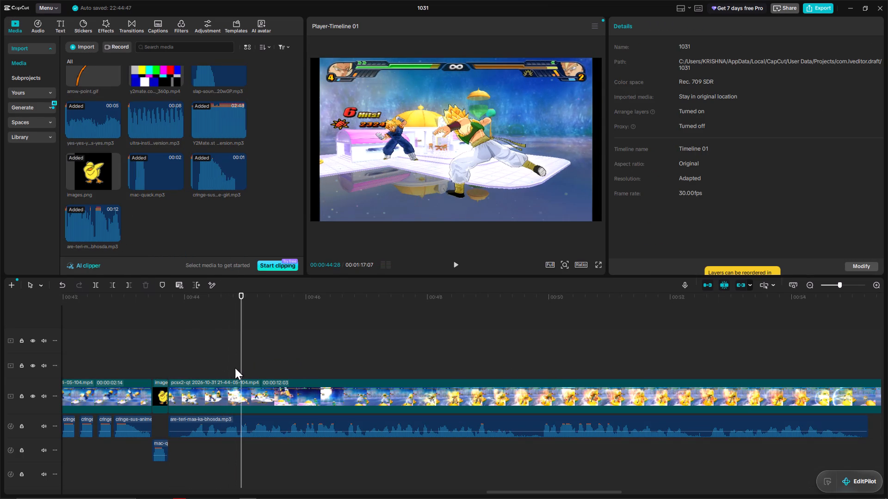
pyautogui.press('space')
pyautogui.press('space')
pyautogui.click(250, 368)
pyautogui.press('space')
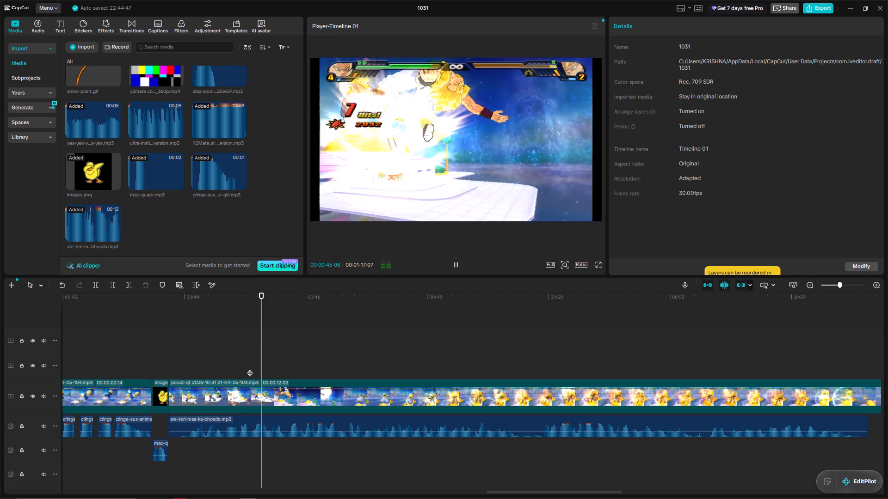
pyautogui.click(250, 368)
pyautogui.press('space')
pyautogui.press('space')
pyautogui.click(250, 368)
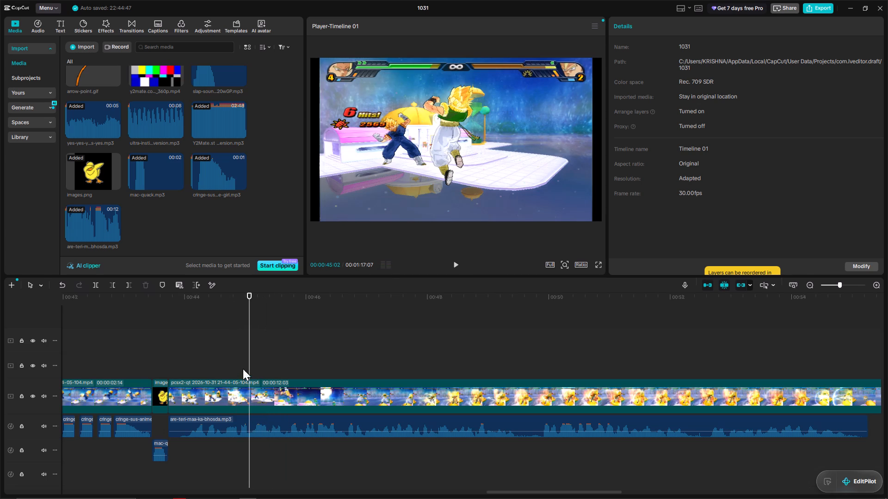
pyautogui.click(240, 418)
pyautogui.click(114, 285)
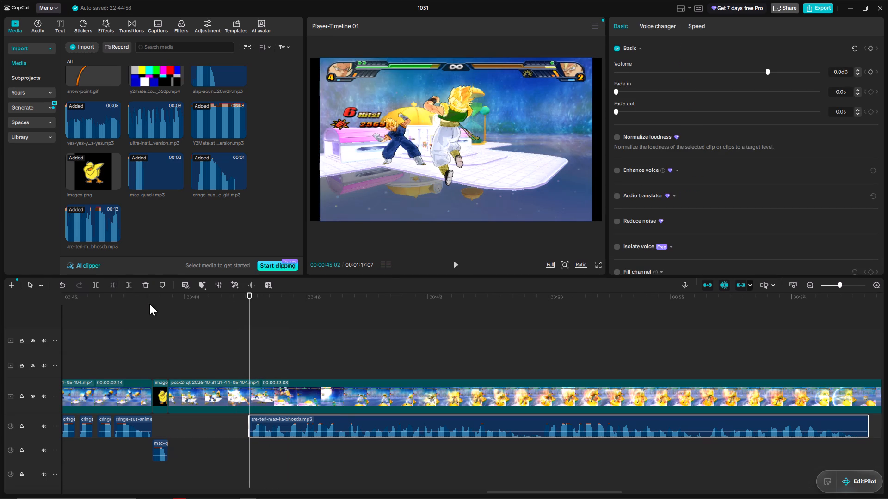
# Play the are-teri-maa-ka-bhosda audio in short bursts and trim away everything after 00:00:45:21.
pyautogui.press('space')
pyautogui.press('space')
pyautogui.press('space')
pyautogui.press('space')
pyautogui.press('space')
pyautogui.press('space')
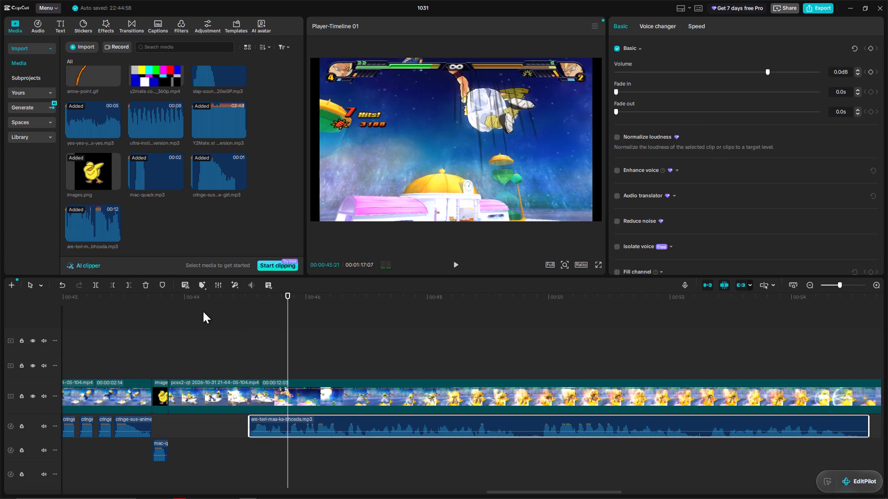
pyautogui.click(126, 286)
# Replay the trimmed are-teri-maa-ka-bhosda clip, move it to just after the last duck image, and play it against the hits.
pyautogui.click(241, 349)
pyautogui.press('space')
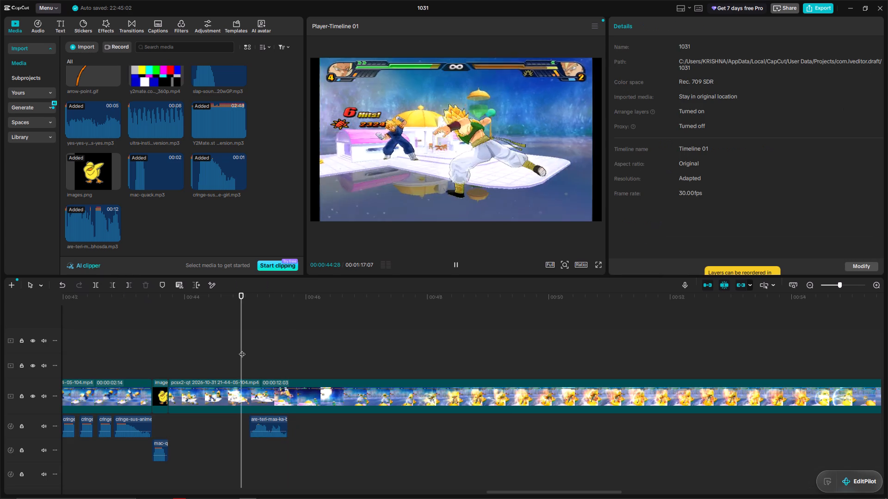
pyautogui.press('space')
pyautogui.press('space')
pyautogui.press('space')
pyautogui.click(236, 349)
pyautogui.press('space')
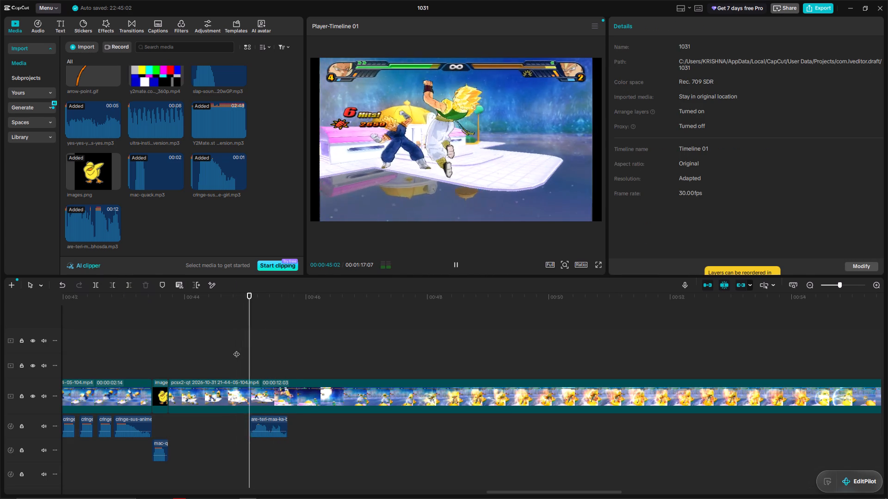
pyautogui.press('space')
pyautogui.moveTo(263, 418); pyautogui.dragTo(186, 420)
pyautogui.click(161, 353)
pyautogui.press('space')
pyautogui.press('space')
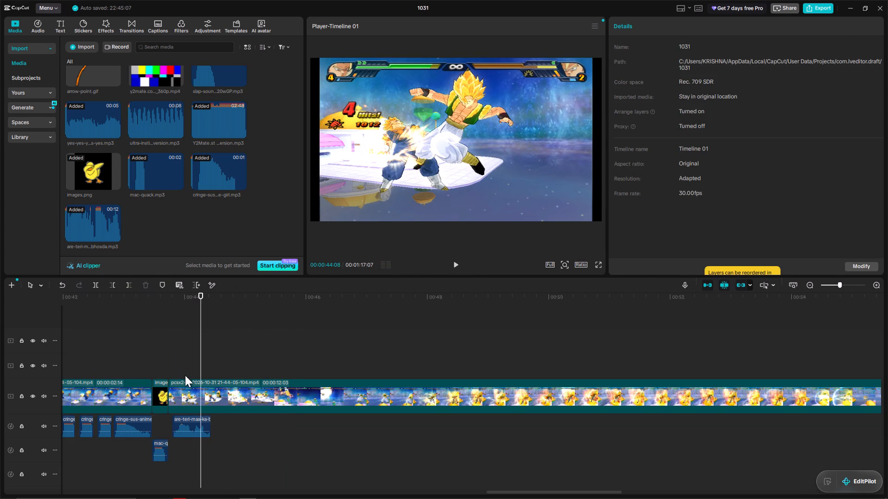
# Set the speed of the are-teri-maa-ka-bhosda clip to 1.54x and play it back.
pyautogui.click(195, 425)
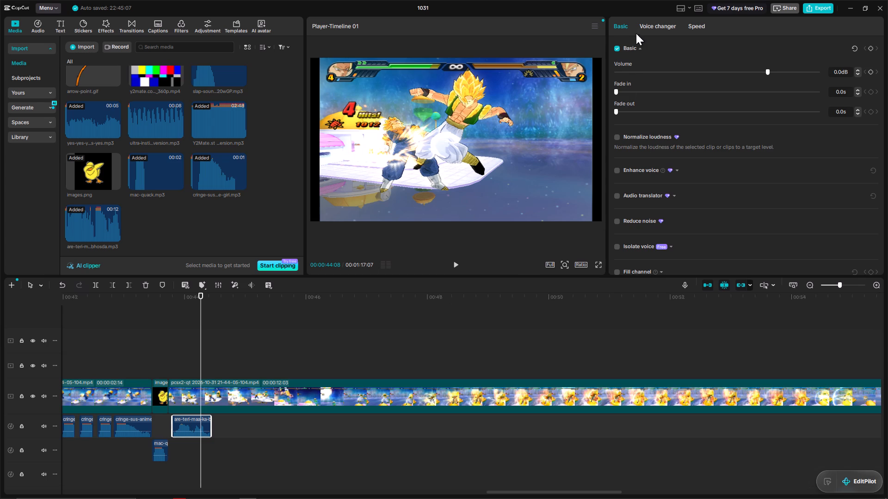
pyautogui.click(767, 73)
pyautogui.click(697, 27)
pyautogui.moveTo(670, 61); pyautogui.dragTo(701, 66)
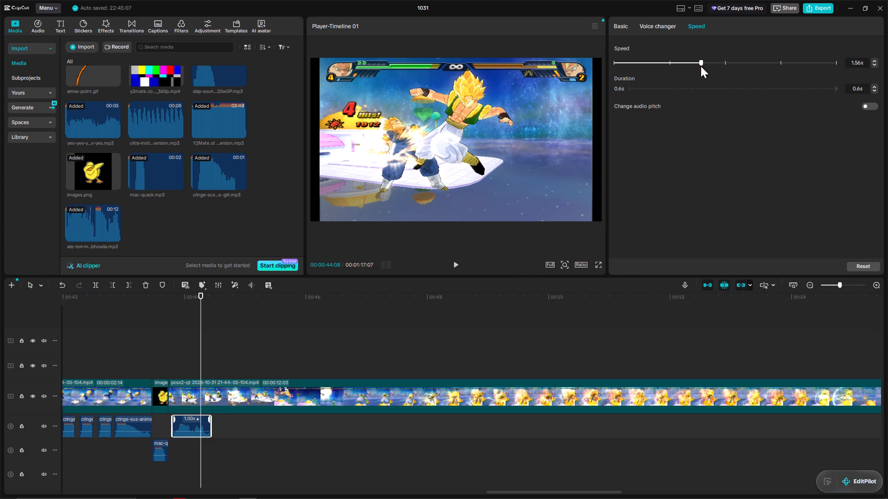
pyautogui.moveTo(701, 66); pyautogui.dragTo(700, 66)
pyautogui.click(166, 367)
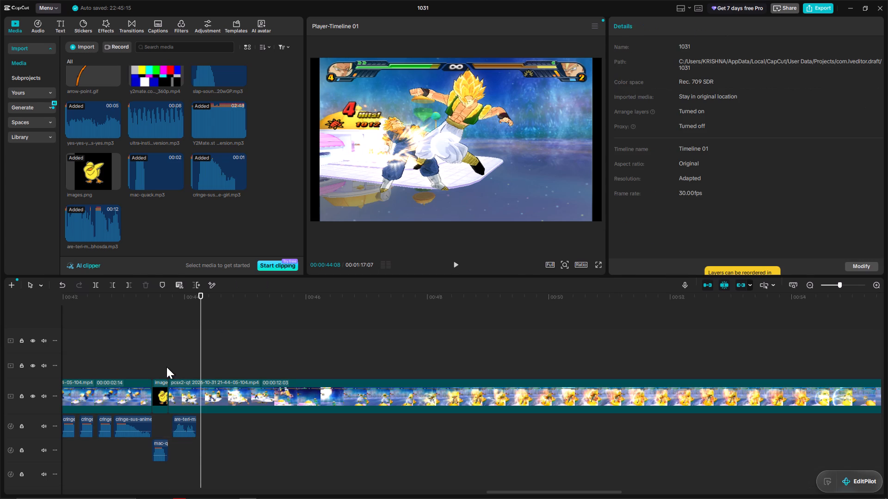
pyautogui.press('space')
pyautogui.press('space')
# Place copies of the sped-up are-teri-maa-ka-bhosda clip on the hits at 00:00:43:29, 00:00:44:03 and 00:00:44:10.
pyautogui.click(171, 365)
pyautogui.press('space')
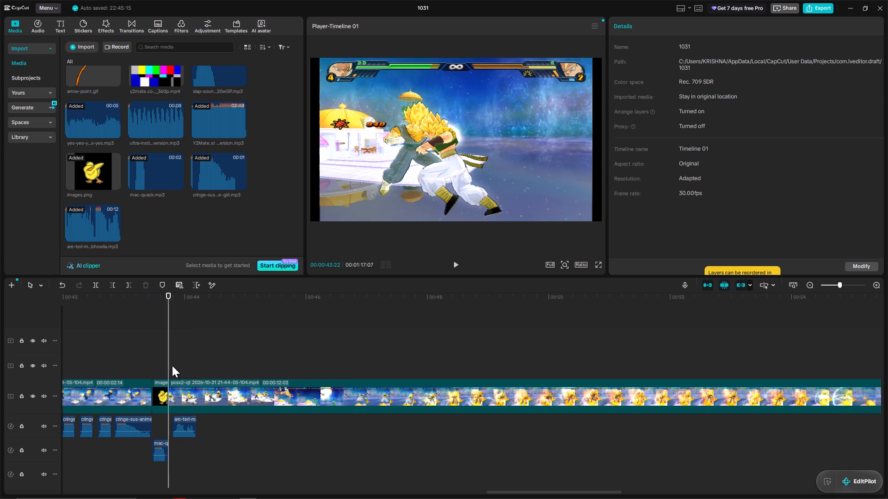
pyautogui.press('space')
pyautogui.click(181, 427)
pyautogui.hotkey('ctrl', 'c')
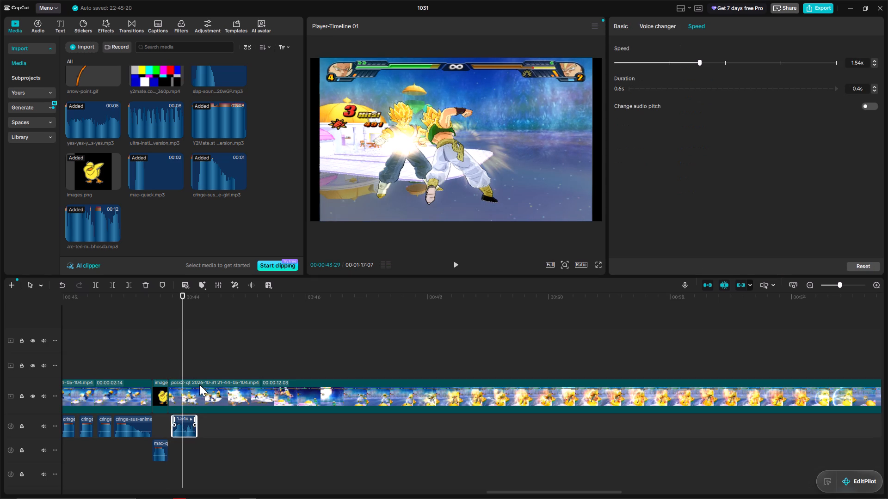
pyautogui.hotkey('ctrl', 'v')
pyautogui.press('space')
pyautogui.press('space')
pyautogui.hotkey('ctrl', 'v')
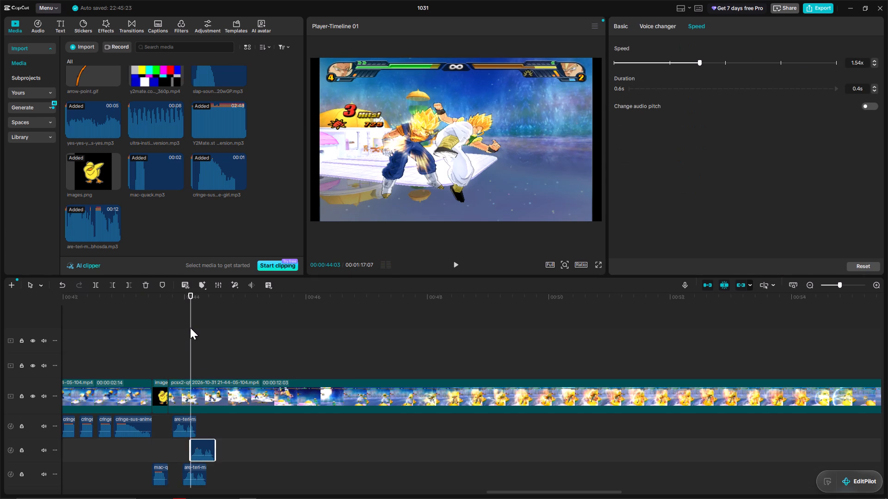
pyautogui.press('space')
pyautogui.press('space')
pyautogui.press('space')
pyautogui.press('space')
pyautogui.hotkey('ctrl', 'v')
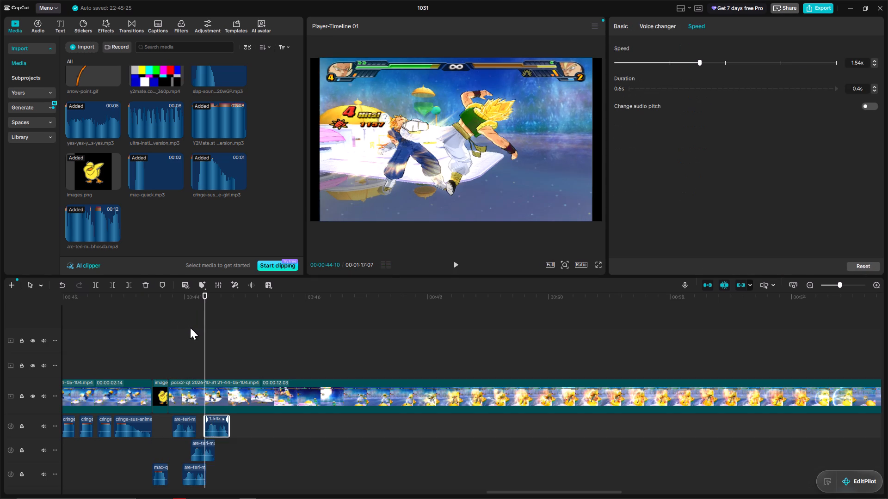
# Place a copy of the sped-up are-teri-maa-ka-bhosda clip on the hit at 00:00:44:18.
pyautogui.press('space')
pyautogui.press('space')
pyautogui.press('space')
pyautogui.press('space')
pyautogui.hotkey('ctrl', 'v')
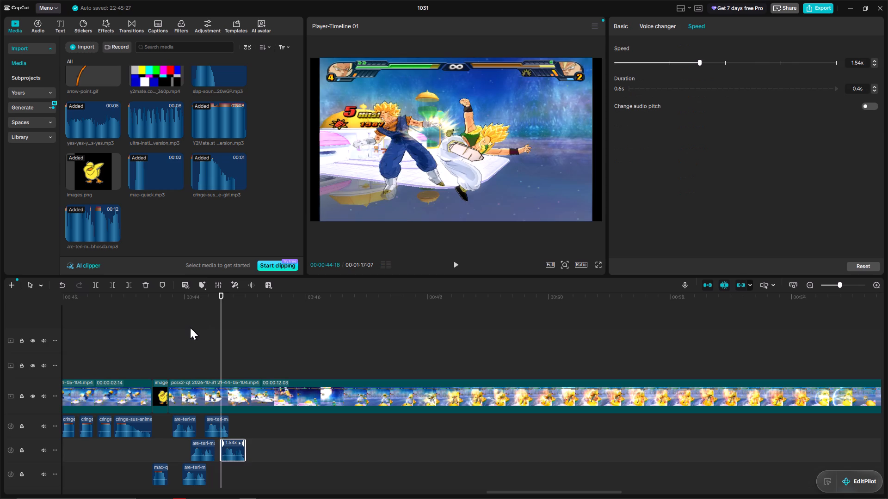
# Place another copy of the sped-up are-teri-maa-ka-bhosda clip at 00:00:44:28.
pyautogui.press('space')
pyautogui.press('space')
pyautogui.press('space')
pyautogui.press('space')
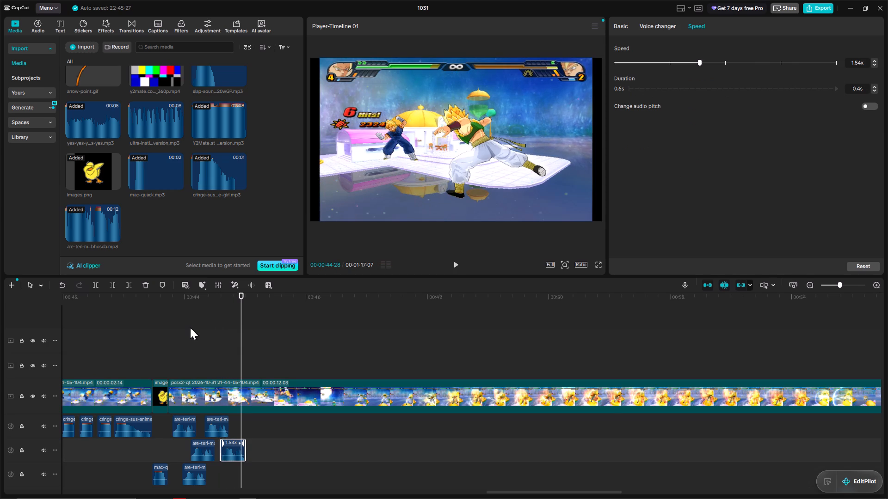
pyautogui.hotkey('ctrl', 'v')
# Place two more copies of the sped-up are-teri-maa-ka-bhosda clip on the hits at about 00:00:45:12 and 00:00:46:11.
pyautogui.press('space')
pyautogui.press('space')
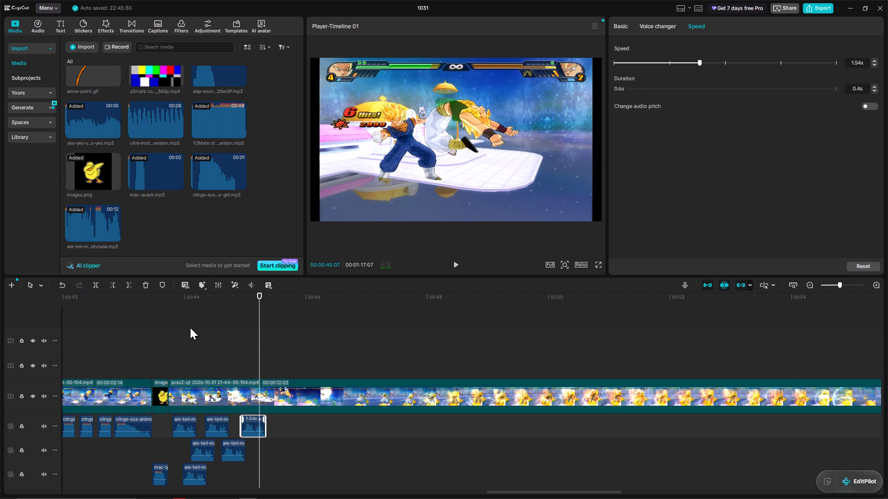
pyautogui.press('space')
pyautogui.press('space')
pyautogui.hotkey('ctrl', 'v')
pyautogui.press('space')
pyautogui.press('space')
pyautogui.press('space')
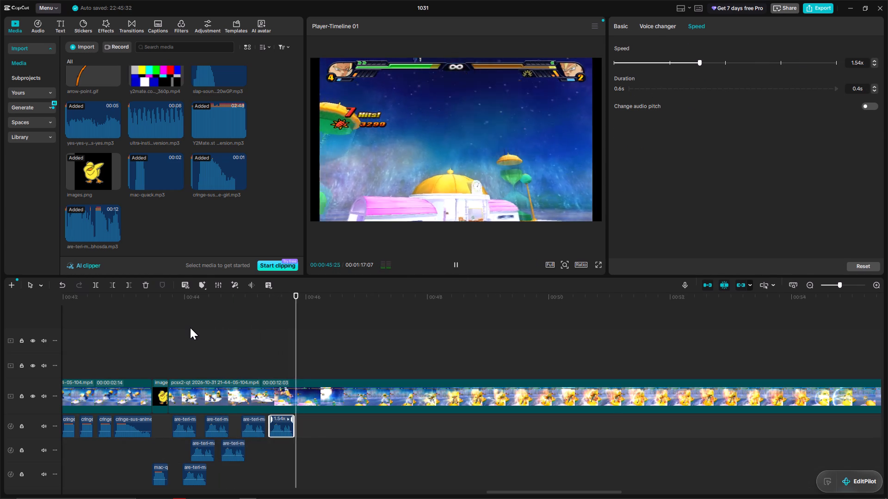
pyautogui.press('space')
pyautogui.press('space')
pyautogui.press('space')
pyautogui.hotkey('ctrl', 'v')
pyautogui.press('space')
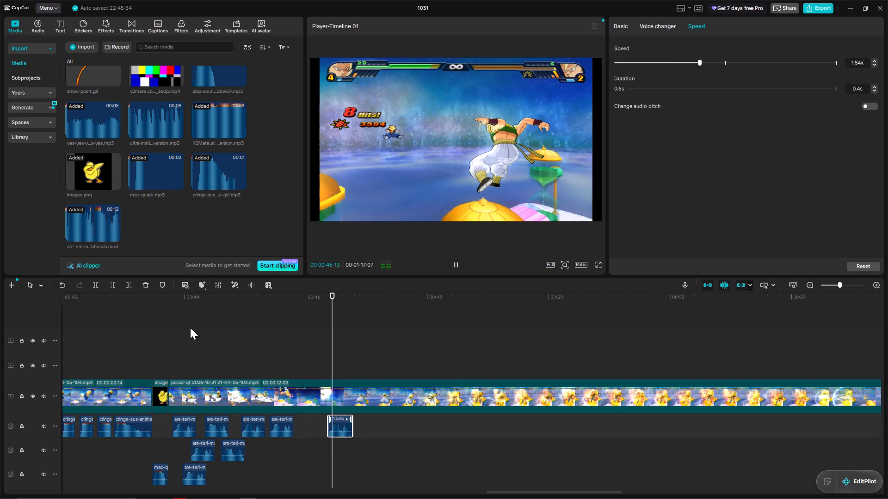
pyautogui.press('space')
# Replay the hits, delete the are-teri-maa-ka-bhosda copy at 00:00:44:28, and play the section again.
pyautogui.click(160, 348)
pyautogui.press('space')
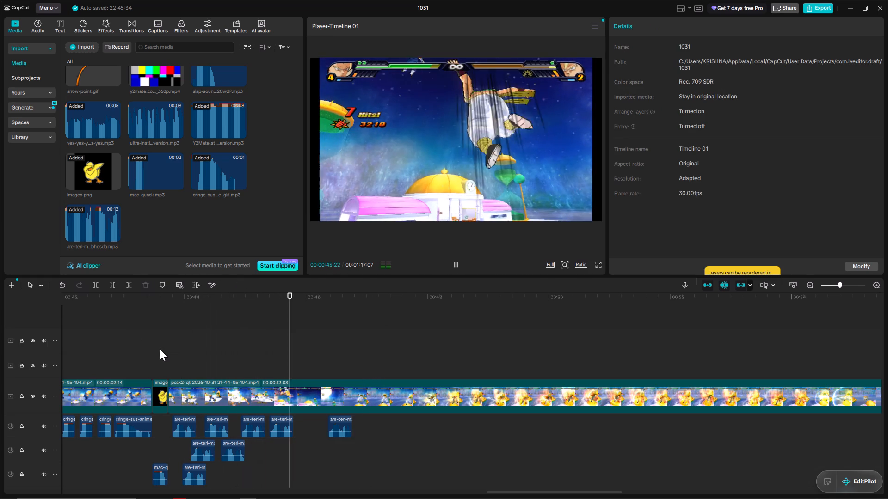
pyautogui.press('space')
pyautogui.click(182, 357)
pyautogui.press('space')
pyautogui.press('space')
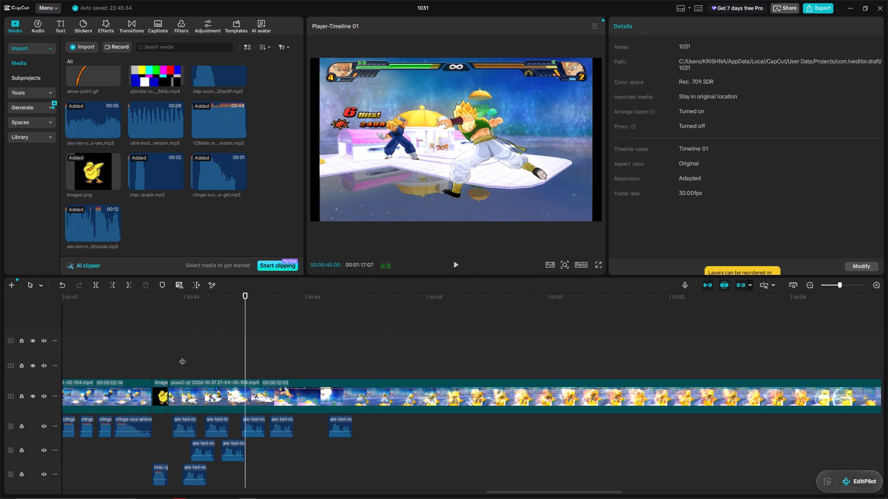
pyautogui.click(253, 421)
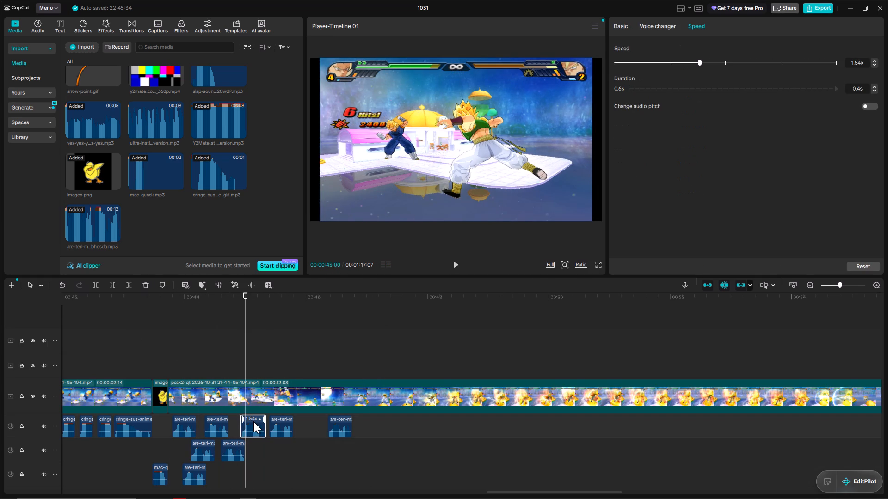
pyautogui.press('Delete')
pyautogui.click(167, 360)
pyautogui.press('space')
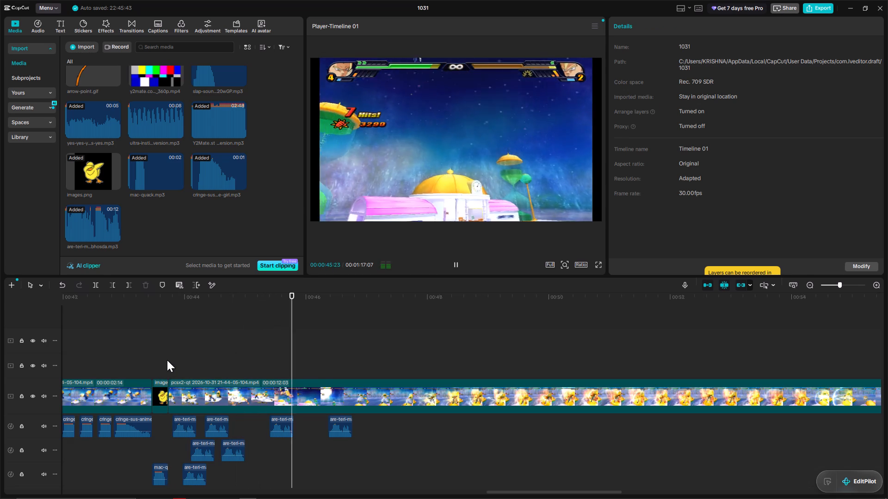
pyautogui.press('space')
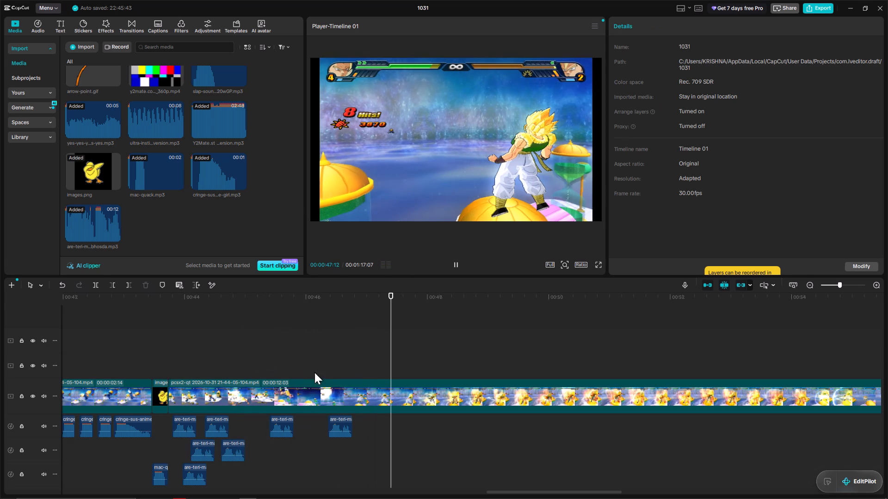
# Set the speed of the last are-teri-maa-ka-bhosda clip to 1.00x and play on to 00:00:47:19.
pyautogui.click(338, 422)
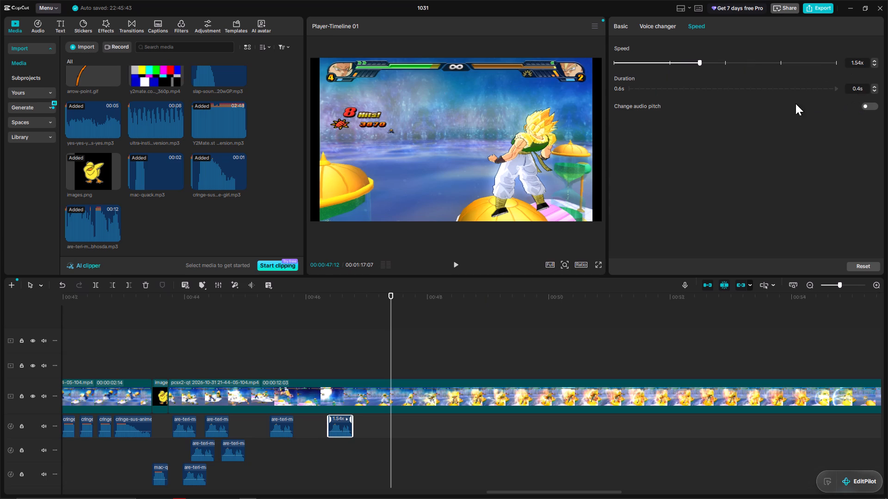
pyautogui.moveTo(698, 61); pyautogui.dragTo(669, 64)
pyautogui.click(173, 356)
pyautogui.press('space')
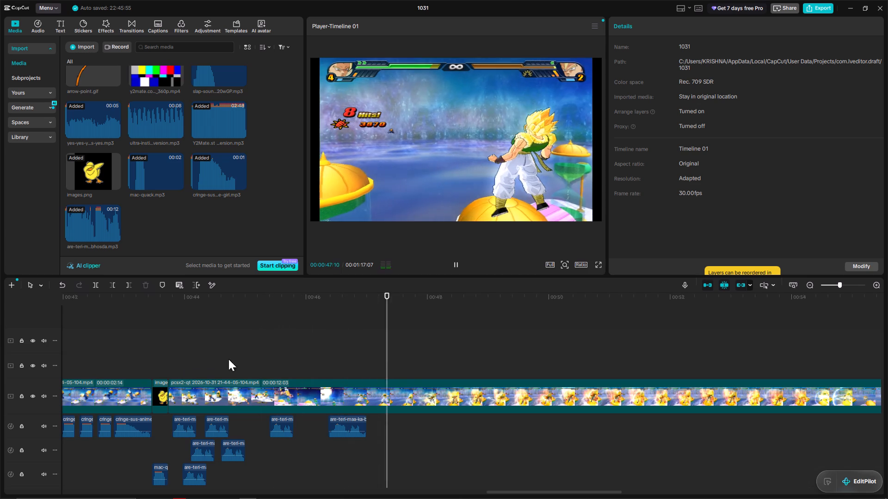
pyautogui.press('space')
pyautogui.click(368, 346)
pyautogui.press('space')
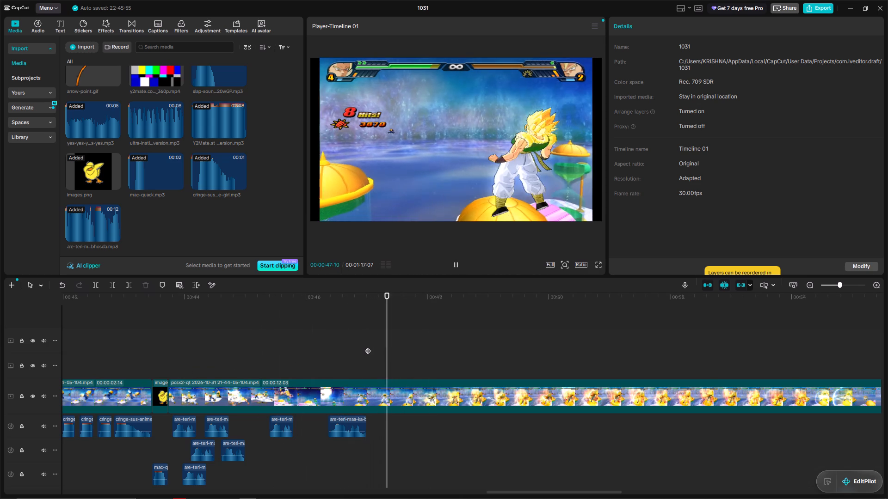
pyautogui.press('space')
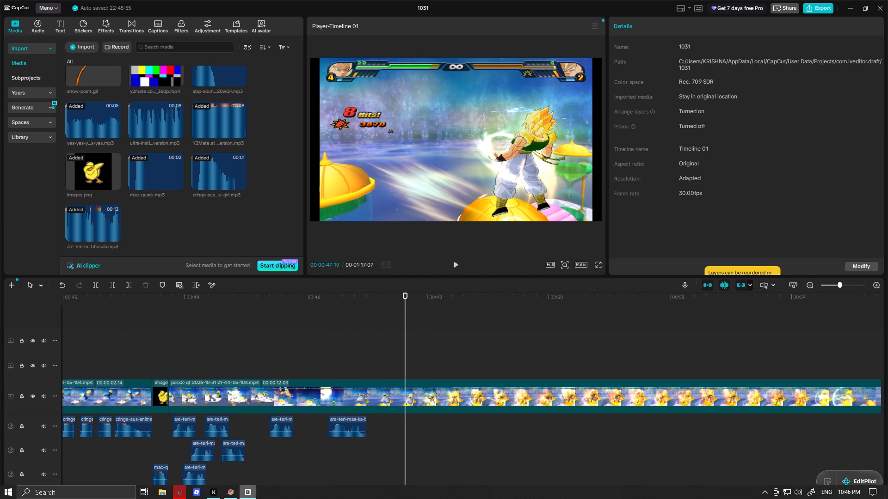
# Copy the nuagghhhh-scream clip from near 00:00:21 in the timeline and paste it at 00:00:47:19.
pyautogui.moveTo(497, 491); pyautogui.dragTo(445, 494)
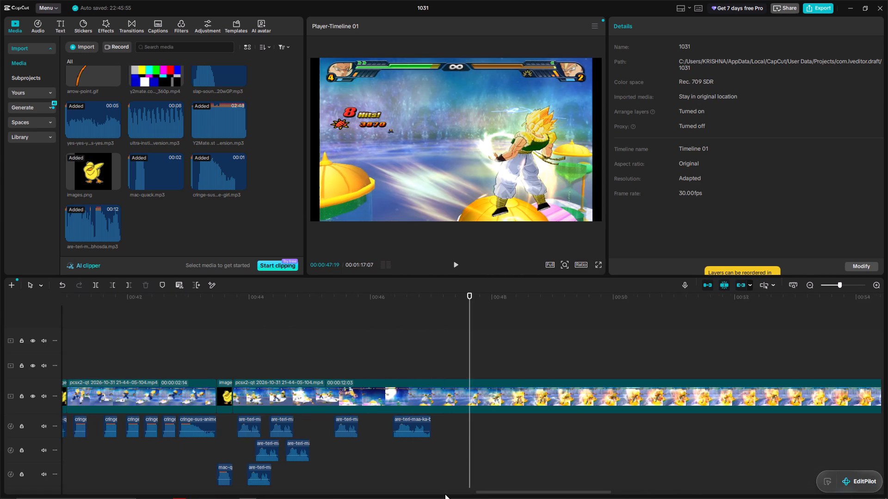
pyautogui.moveTo(445, 494); pyautogui.dragTo(409, 492)
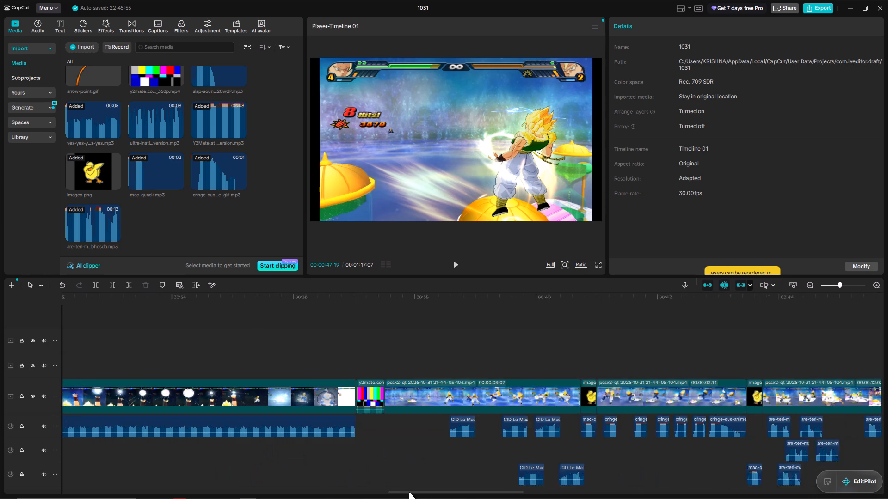
pyautogui.moveTo(409, 492); pyautogui.dragTo(225, 489)
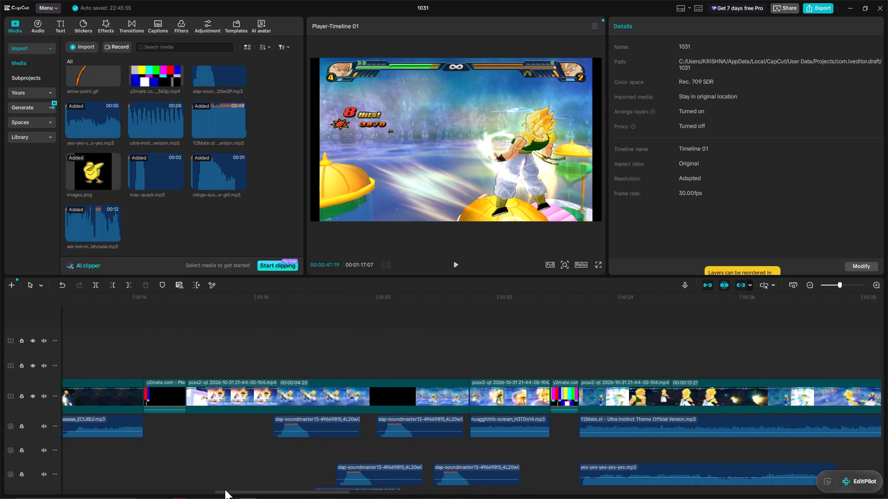
pyautogui.moveTo(225, 489); pyautogui.dragTo(213, 489)
pyautogui.click(569, 422)
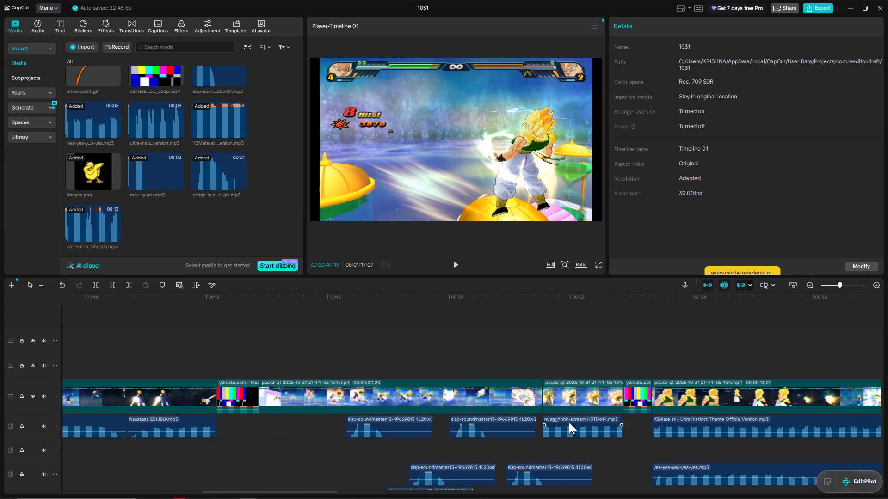
pyautogui.hotkey('ctrl', 'c')
pyautogui.hotkey('ctrl', 'v')
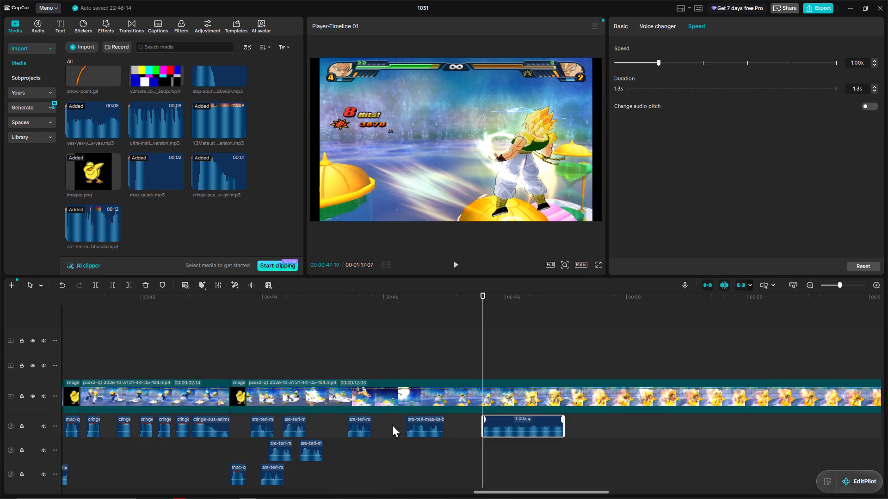
# Play the pasted scream against the power-up, move the clip slightly earlier to about 00:00:47:14, and play it again.
pyautogui.click(470, 354)
pyautogui.press('space')
pyautogui.press('space')
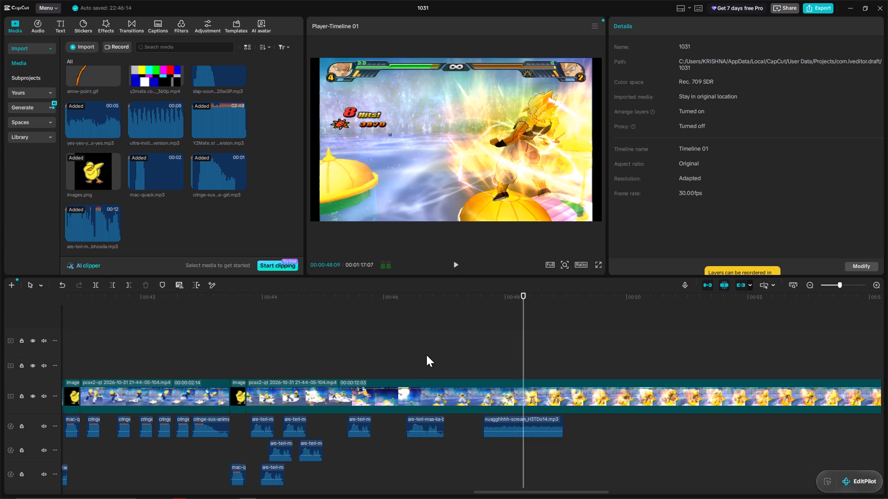
pyautogui.click(421, 355)
pyautogui.press('space')
pyautogui.press('space')
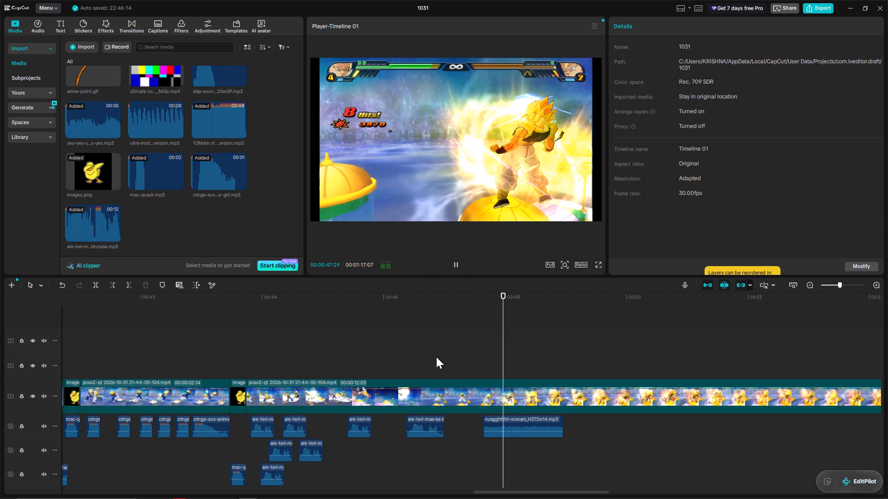
pyautogui.click(436, 357)
pyautogui.press('space')
pyautogui.press('space')
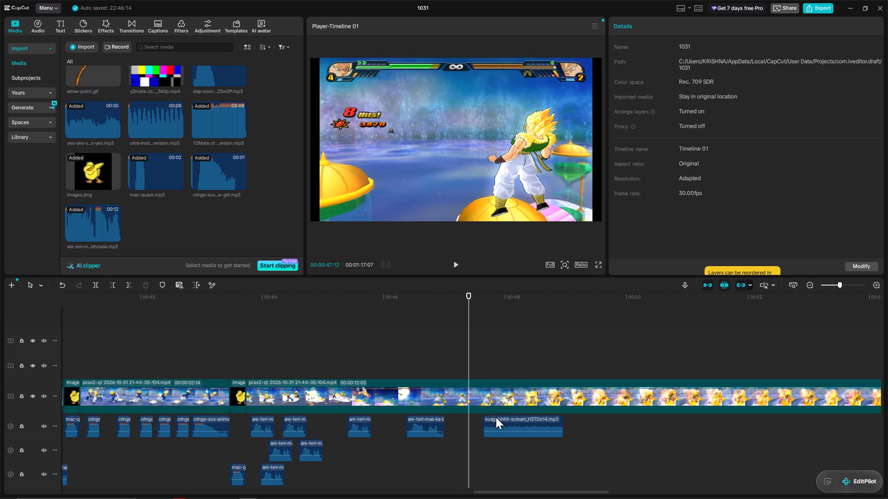
pyautogui.moveTo(496, 418); pyautogui.dragTo(486, 419)
pyautogui.press('space')
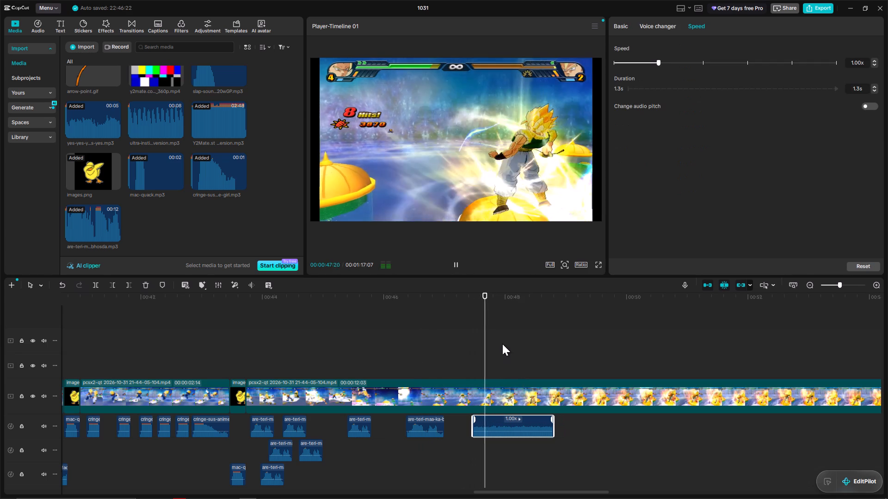
pyautogui.press('space')
pyautogui.press('space')
pyautogui.press('space')
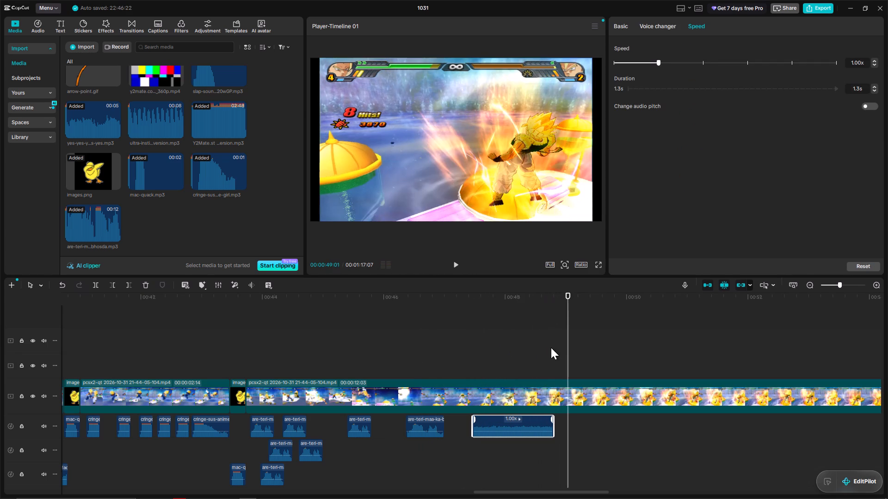
pyautogui.press('space')
# Split the gameplay video at 00:00:48:24, where the scream clip ends.
pyautogui.click(552, 352)
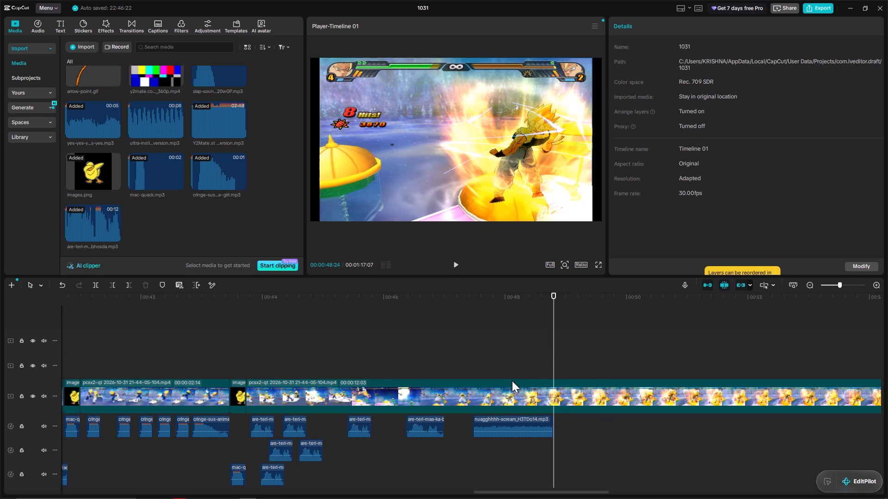
pyautogui.click(512, 382)
pyautogui.click(96, 284)
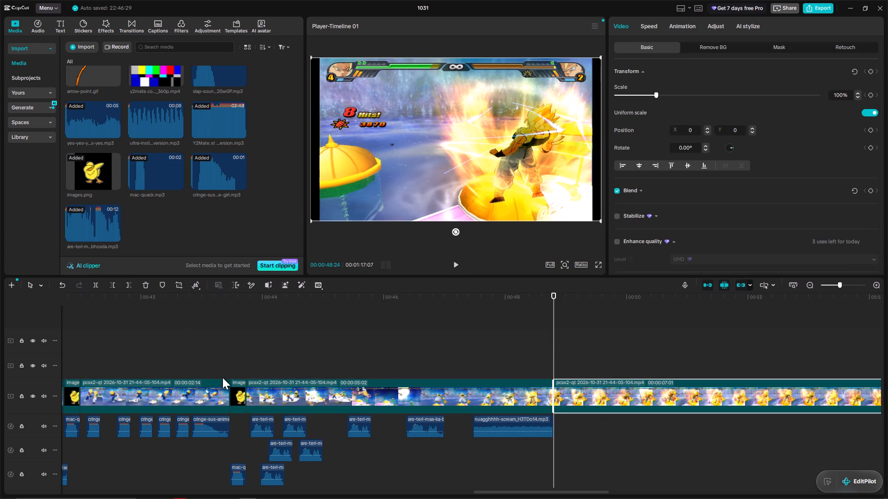
# Copy the earlier y2mate color-bar clip, insert it into the main video track at the 00:00:48:24 split, and play it.
pyautogui.moveTo(500, 493); pyautogui.dragTo(472, 490)
pyautogui.moveTo(484, 491); pyautogui.dragTo(408, 494)
pyautogui.click(493, 388)
pyautogui.hotkey('ctrl', 'c')
pyautogui.hotkey('ctrl', 'v')
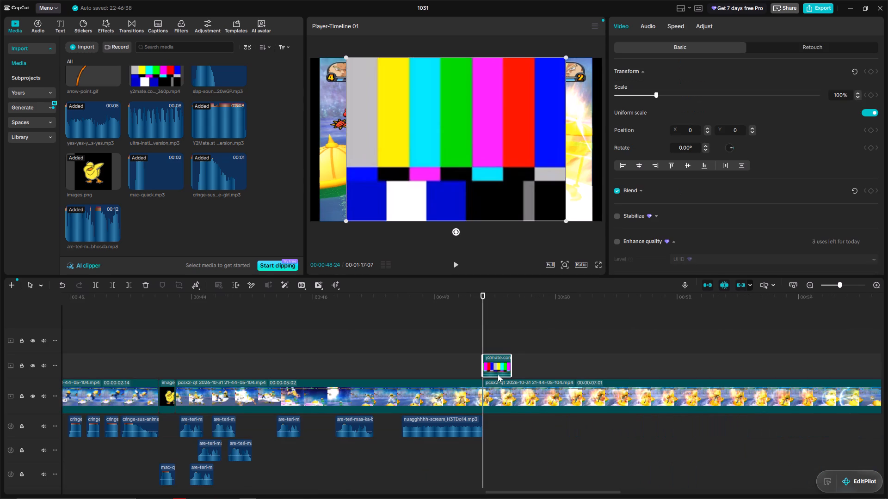
pyautogui.moveTo(498, 366); pyautogui.dragTo(493, 389)
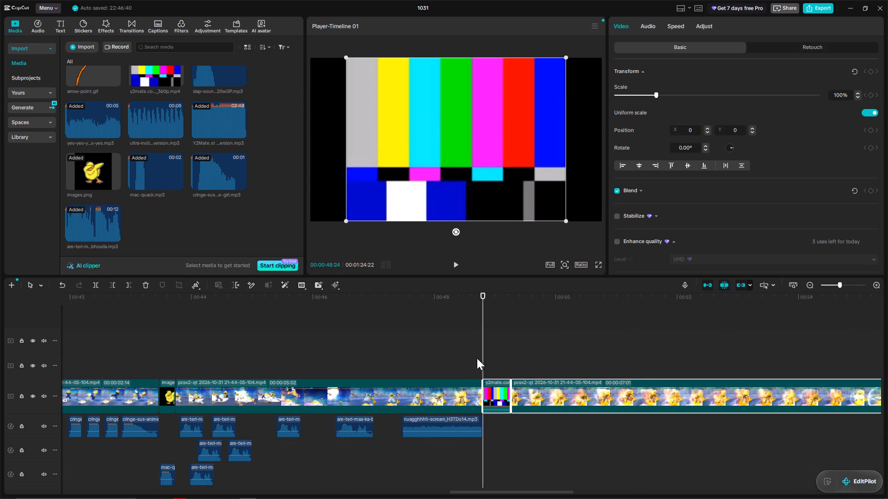
pyautogui.press('space')
pyautogui.press('space')
pyautogui.click(790, 359)
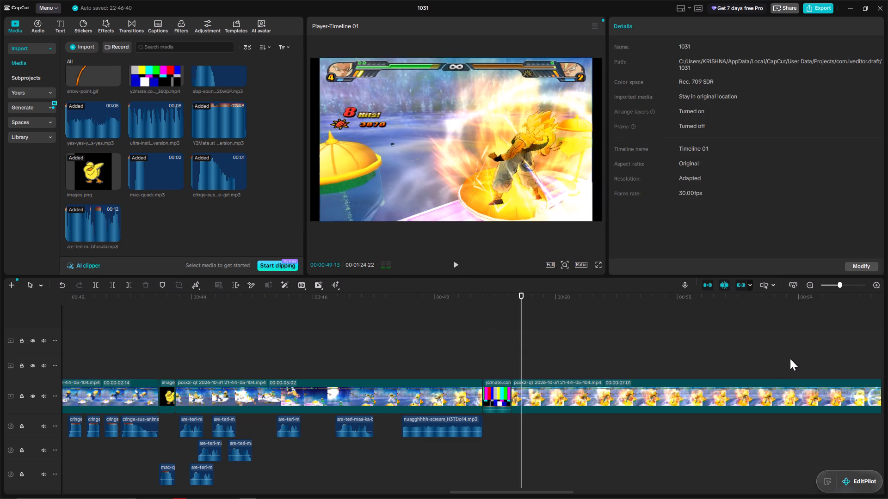
# Play through the gameplay after the color bars and delete the repeated 00:00:07:01 segment starting at about 00:00:56:09.
pyautogui.press('space')
pyautogui.click(854, 355)
pyautogui.press('space')
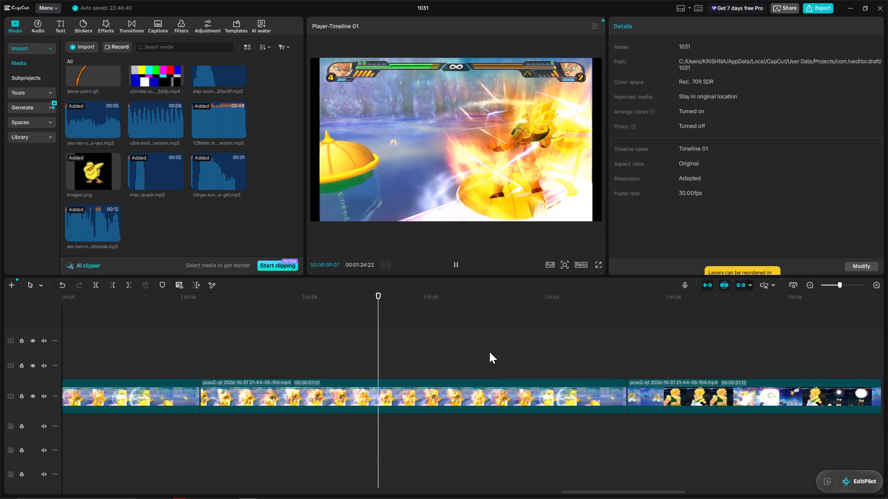
pyautogui.press('space')
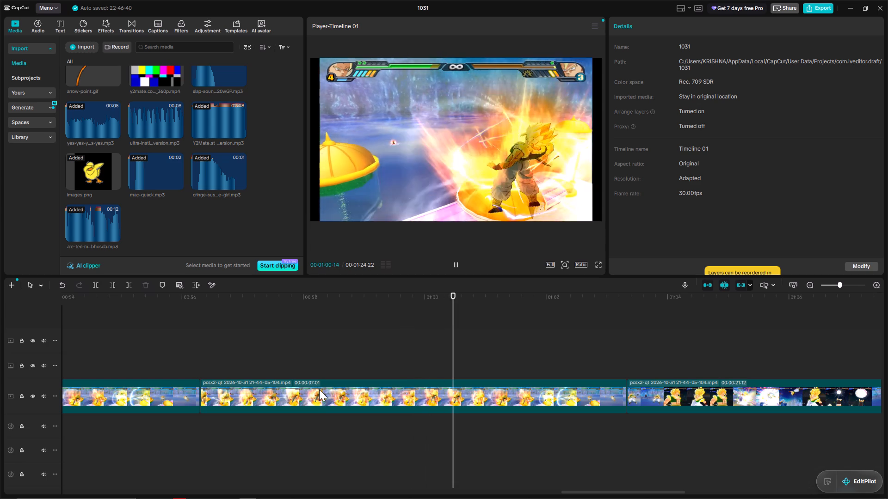
pyautogui.click(155, 341)
pyautogui.press('space')
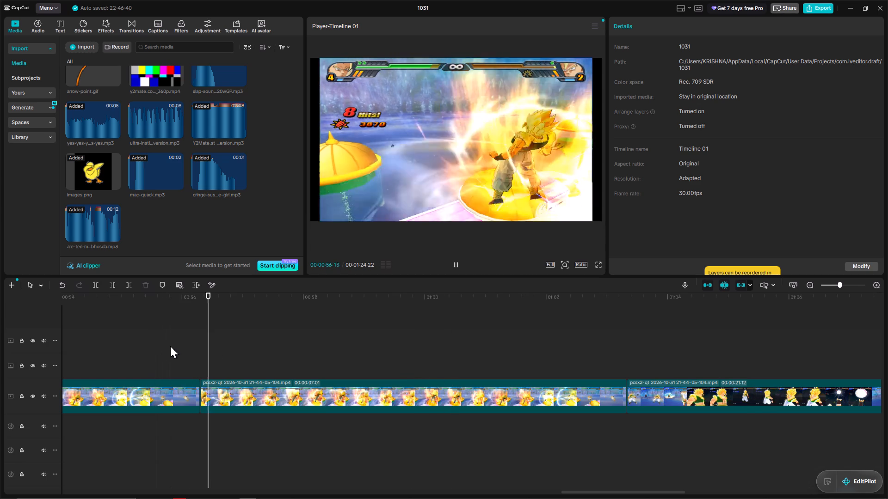
pyautogui.press('space')
pyautogui.click(240, 394)
pyautogui.press('Delete')
# Go back to the color-bar clip after the scream and delete the 00:00:07:01 gameplay segment directly following it.
pyautogui.click(116, 349)
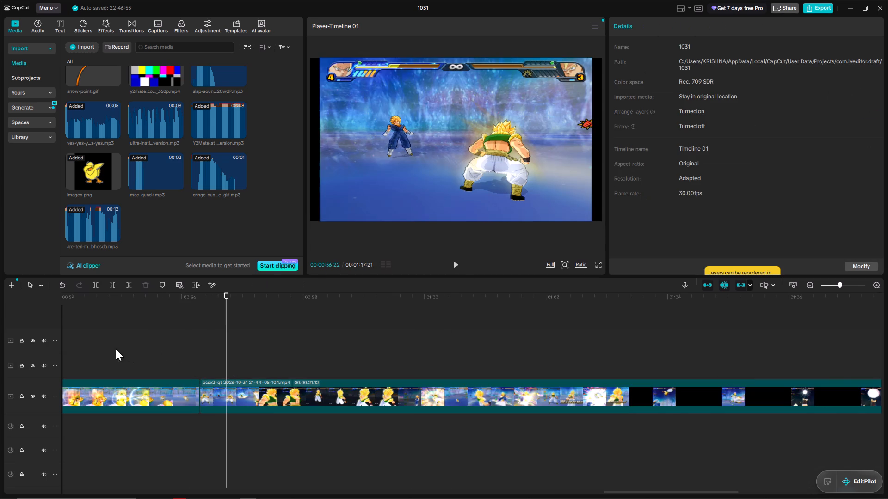
pyautogui.moveTo(116, 349); pyautogui.dragTo(85, 354)
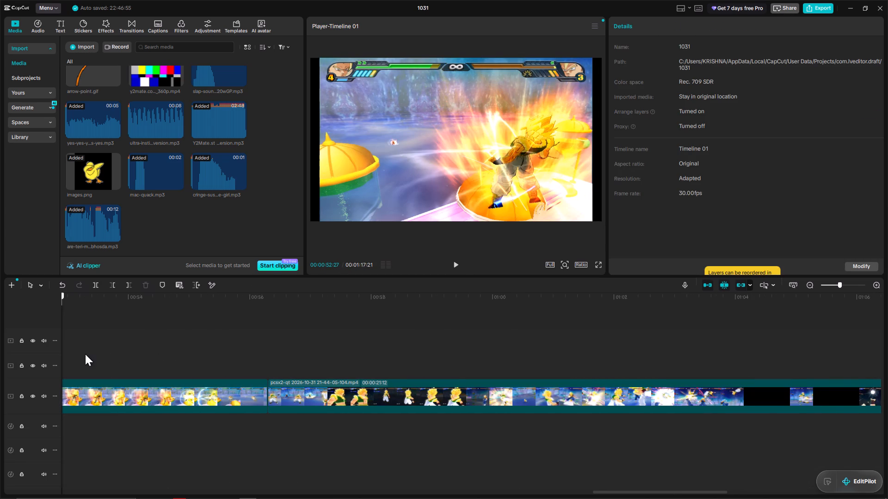
pyautogui.moveTo(85, 354); pyautogui.dragTo(126, 358)
pyautogui.press('space')
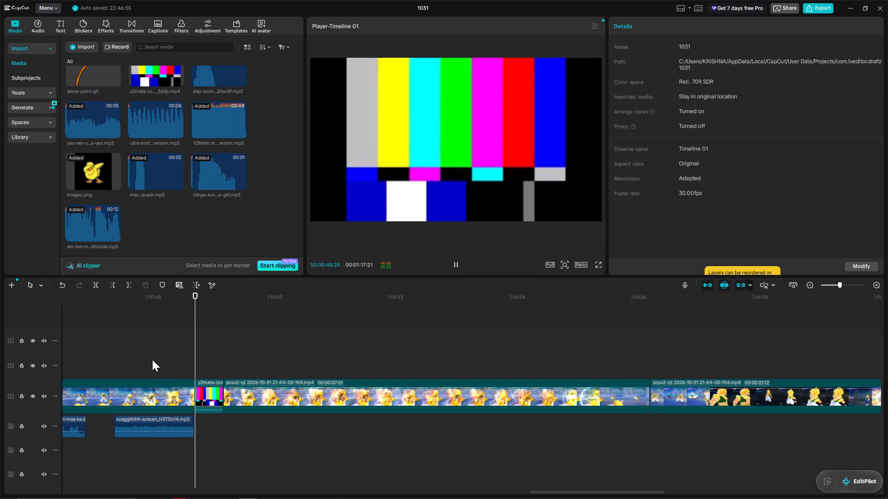
pyautogui.press('space')
pyautogui.click(459, 382)
pyautogui.press('Delete')
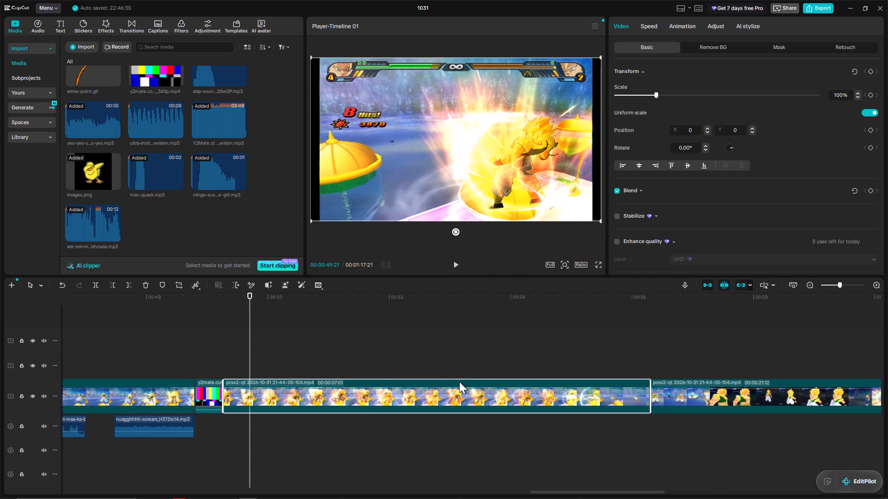
# Play the gameplay after the color bars repeatedly and stop at 00:00:50:00, just before the Stardust Breaker attack.
pyautogui.click(231, 348)
pyautogui.moveTo(231, 348); pyautogui.dragTo(227, 349)
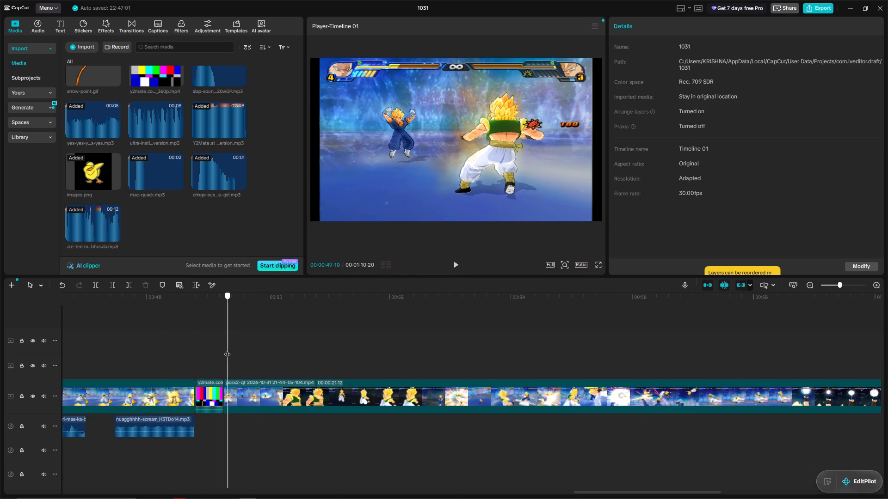
pyautogui.moveTo(227, 349); pyautogui.dragTo(224, 349)
pyautogui.press('space')
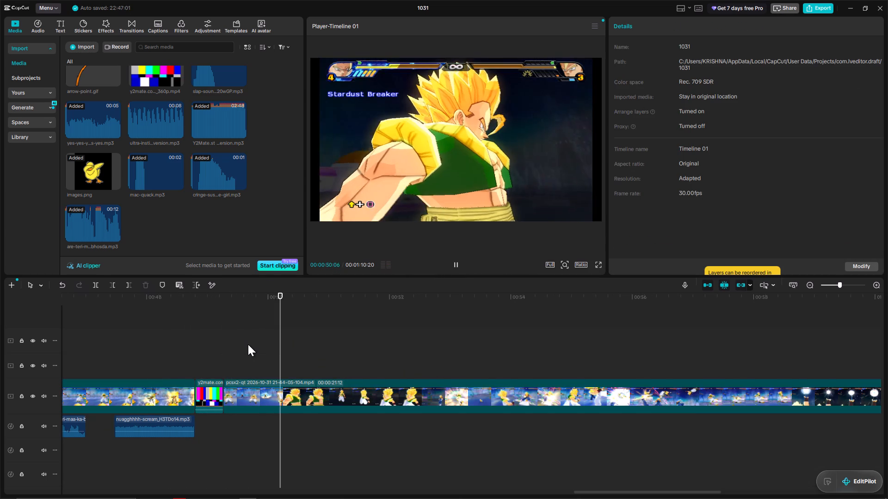
pyautogui.press('space')
pyautogui.click(257, 349)
pyautogui.press('space')
pyautogui.press('space')
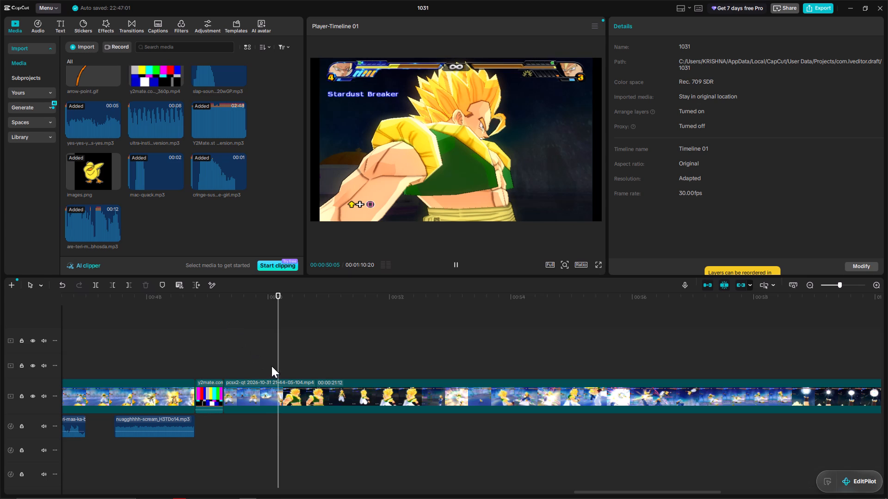
pyautogui.click(271, 366)
pyautogui.click(253, 362)
pyautogui.press('space')
pyautogui.press('space')
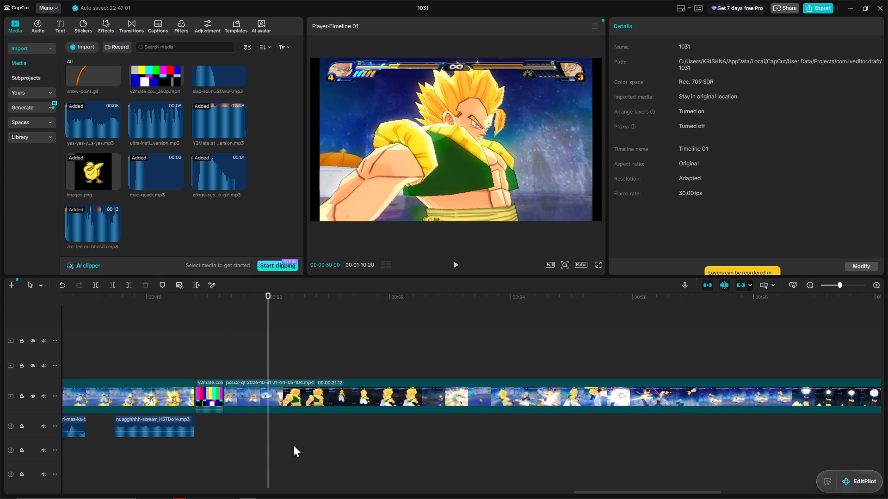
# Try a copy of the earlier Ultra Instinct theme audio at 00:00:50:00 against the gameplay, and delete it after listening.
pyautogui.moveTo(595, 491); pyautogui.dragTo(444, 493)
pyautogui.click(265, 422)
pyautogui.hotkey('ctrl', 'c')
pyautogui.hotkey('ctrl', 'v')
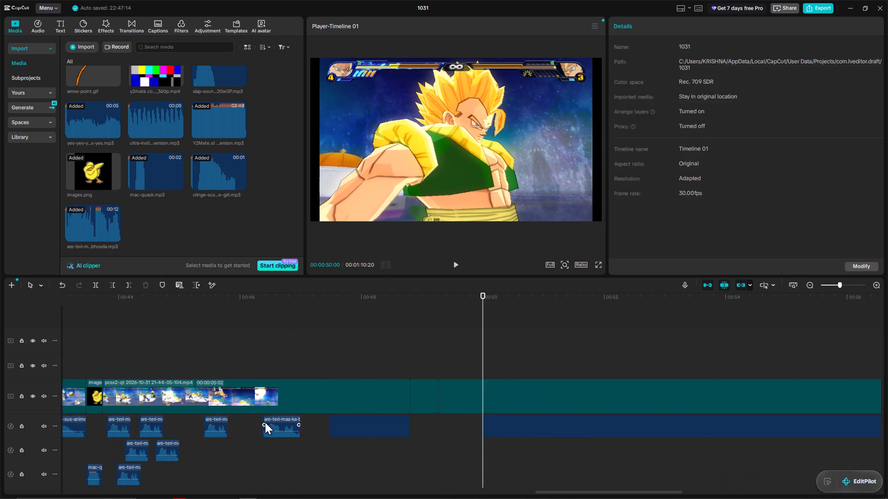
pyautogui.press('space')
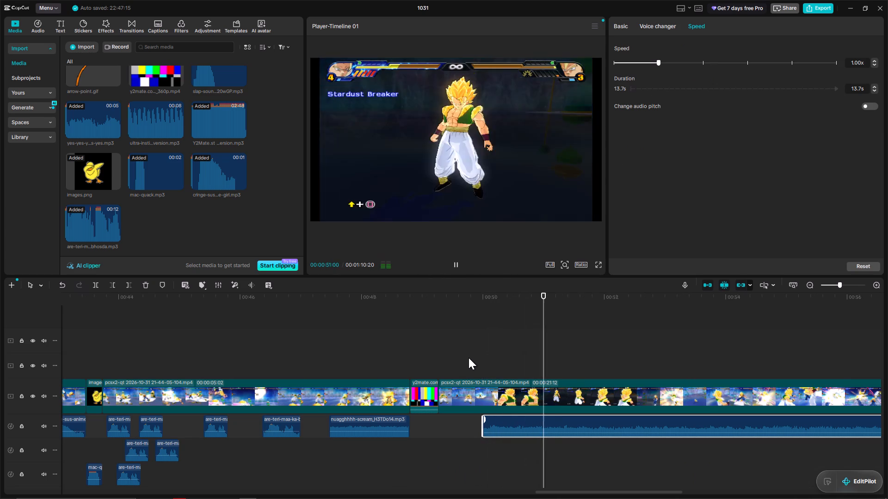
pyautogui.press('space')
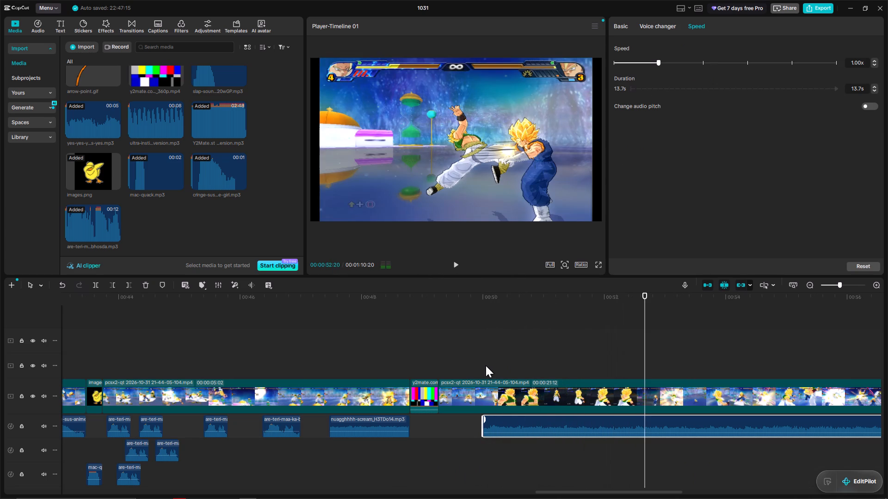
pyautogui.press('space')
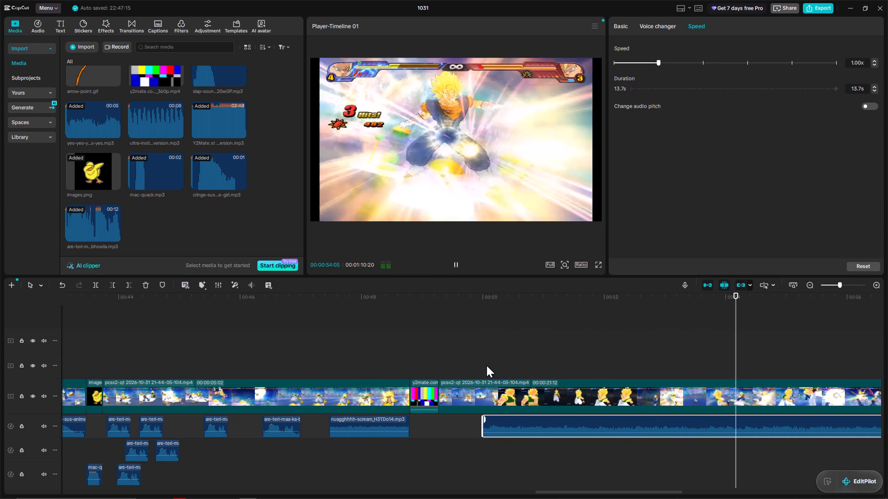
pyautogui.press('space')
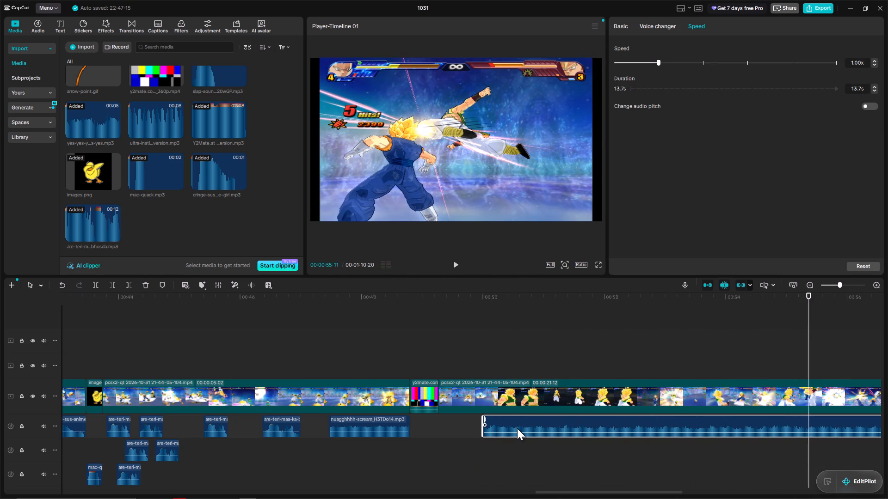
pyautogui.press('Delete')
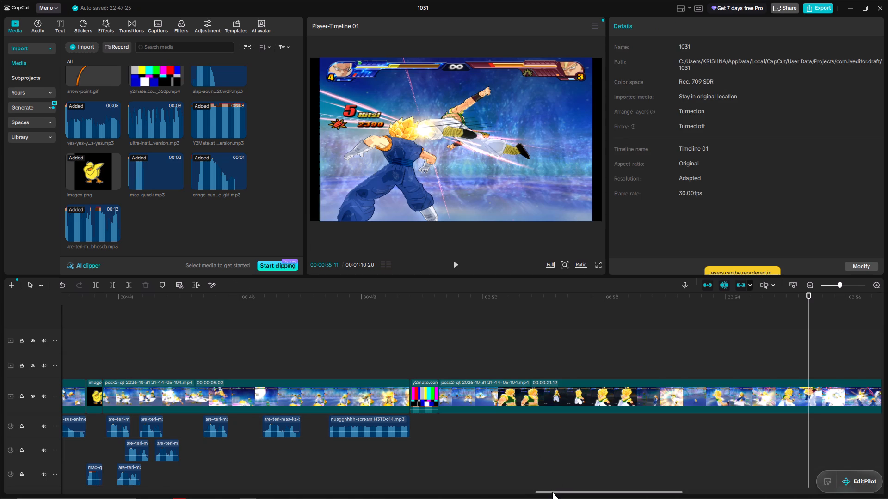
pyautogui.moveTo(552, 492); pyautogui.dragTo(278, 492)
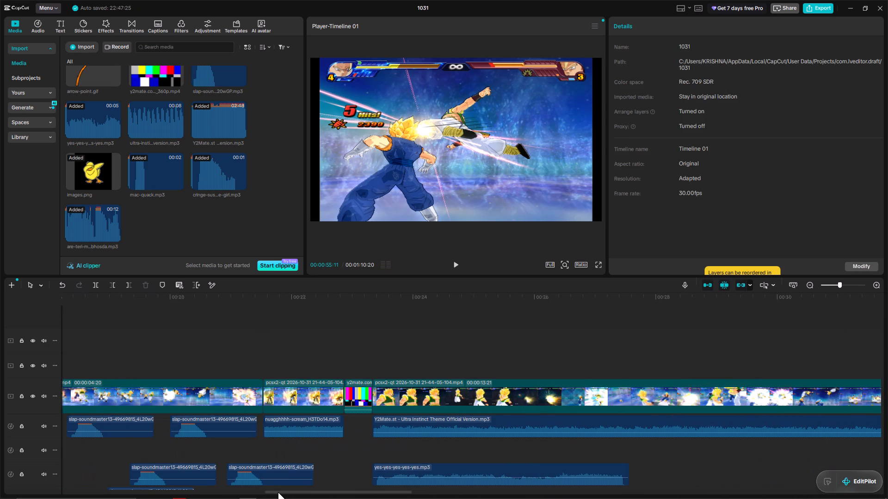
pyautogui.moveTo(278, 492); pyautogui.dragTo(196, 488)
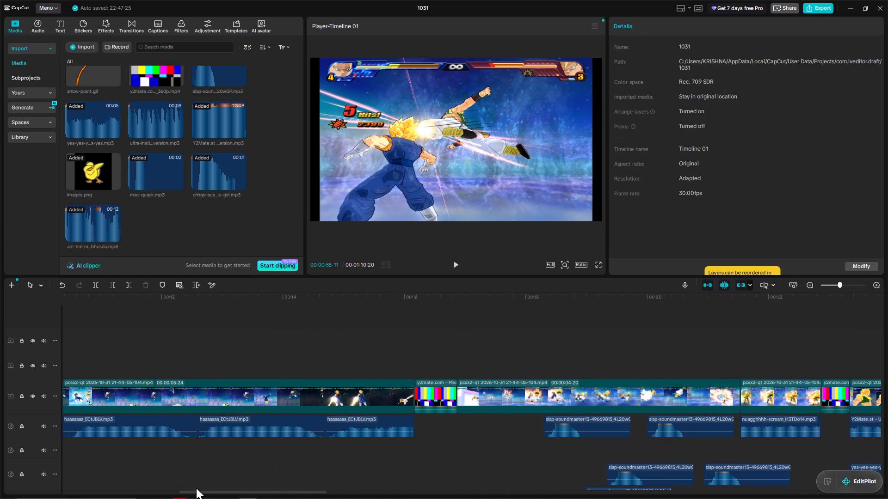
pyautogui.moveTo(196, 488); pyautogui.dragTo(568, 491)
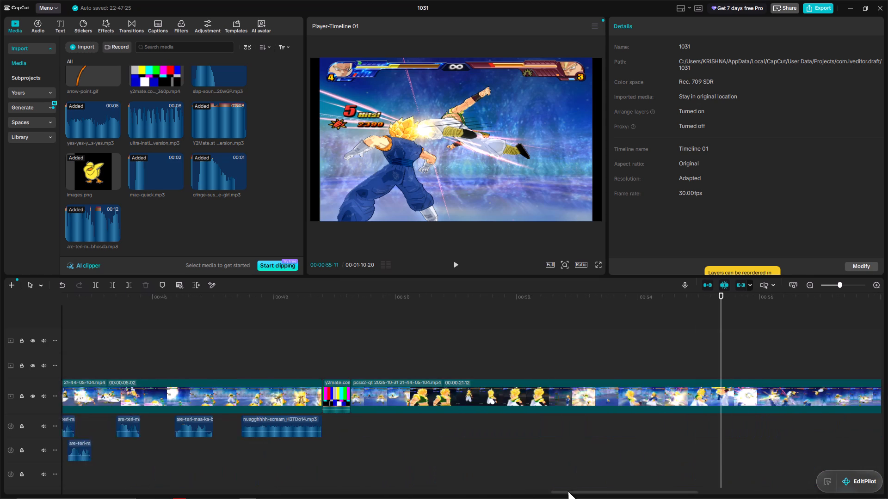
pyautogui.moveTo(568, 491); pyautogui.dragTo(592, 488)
# Switch to Myinstants in Opera GX, search for "dragon ballmeme" and preview the resulting sounds.
pyautogui.hotkey('alt', 'Tab')
pyautogui.click(145, 68)
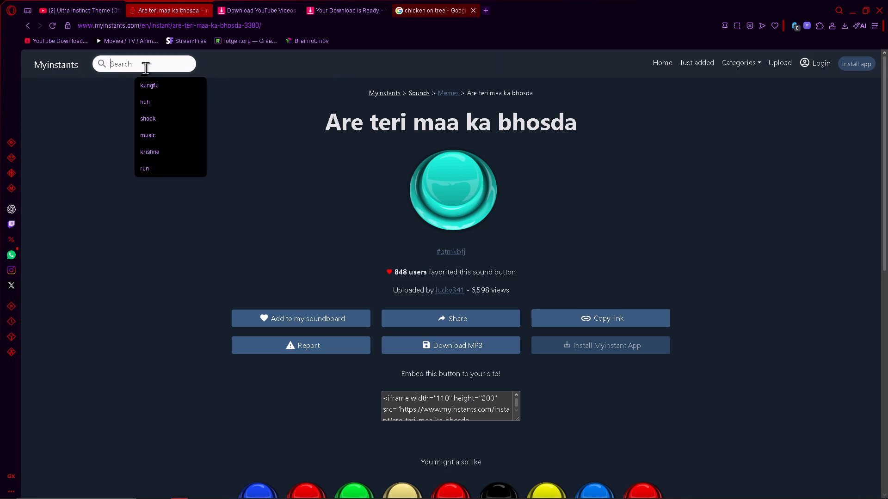
pyautogui.write('dragon ballmeme')
pyautogui.press('Return')
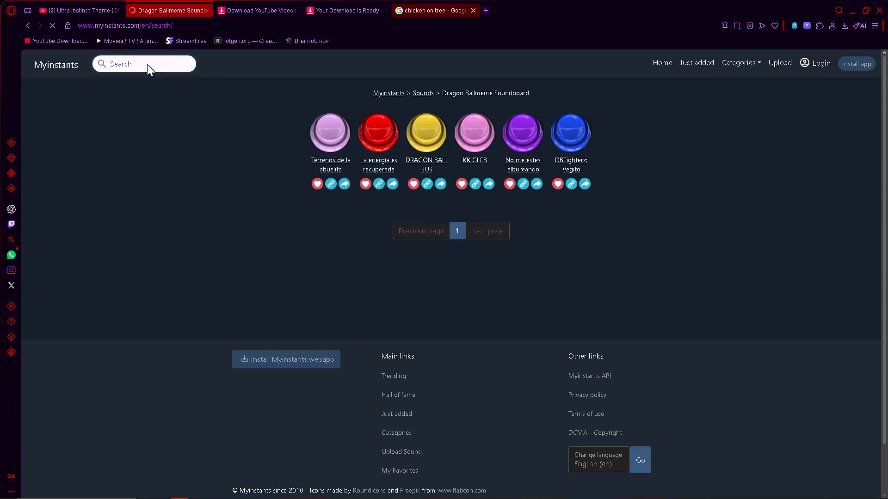
pyautogui.click(323, 134)
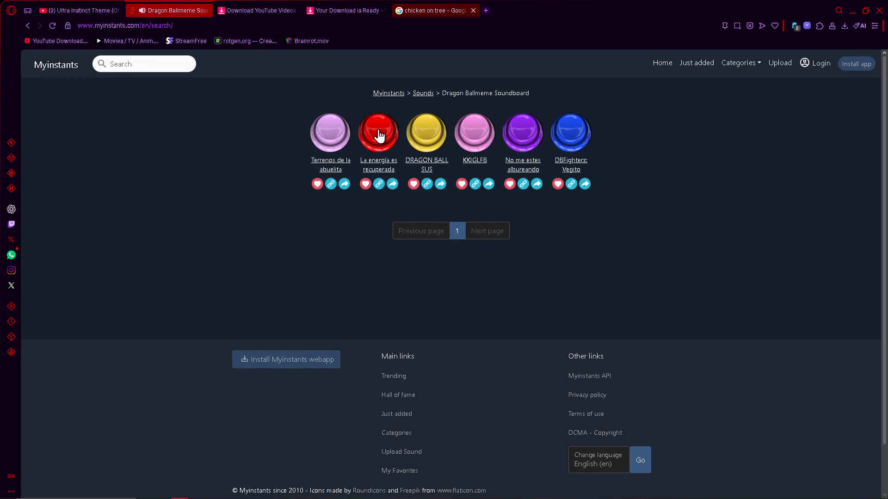
pyautogui.click(378, 129)
pyautogui.click(434, 125)
pyautogui.click(477, 128)
pyautogui.click(524, 129)
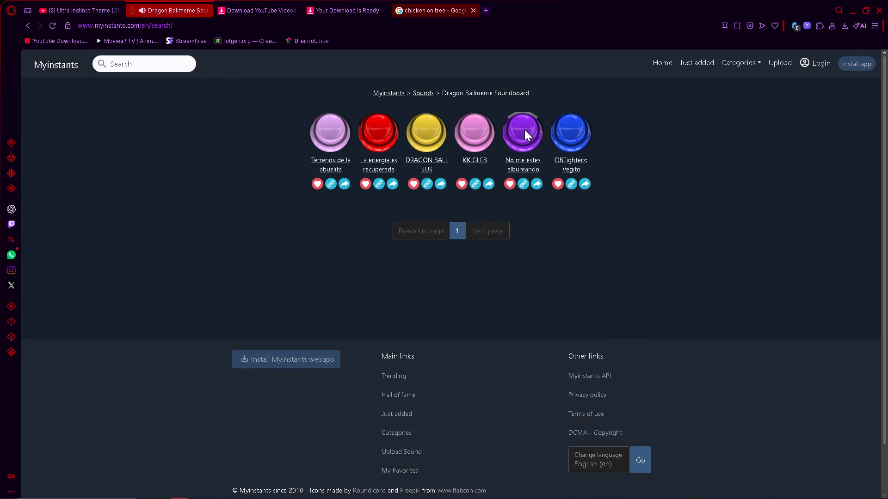
pyautogui.click(575, 127)
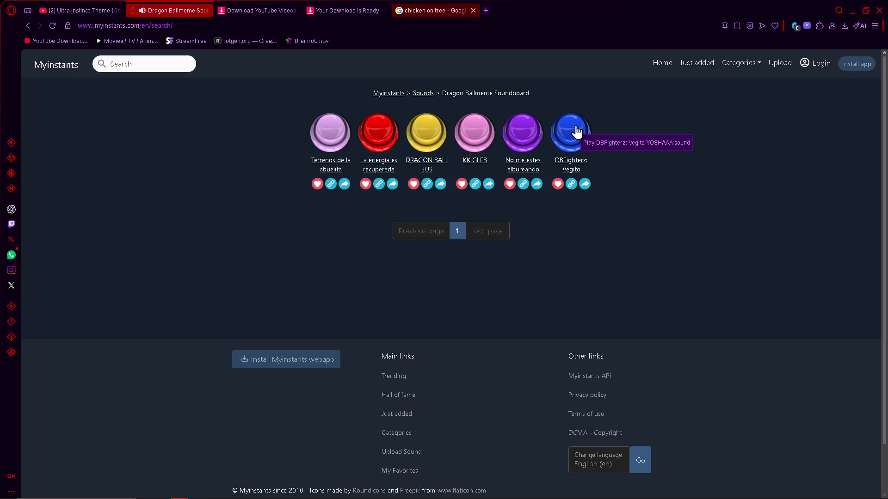
# Search Myinstants for "punjabi song" and preview the first row of sounds, from Modi "Sab Changasi" to Ay Punjabi gaali 2.
pyautogui.click(149, 71)
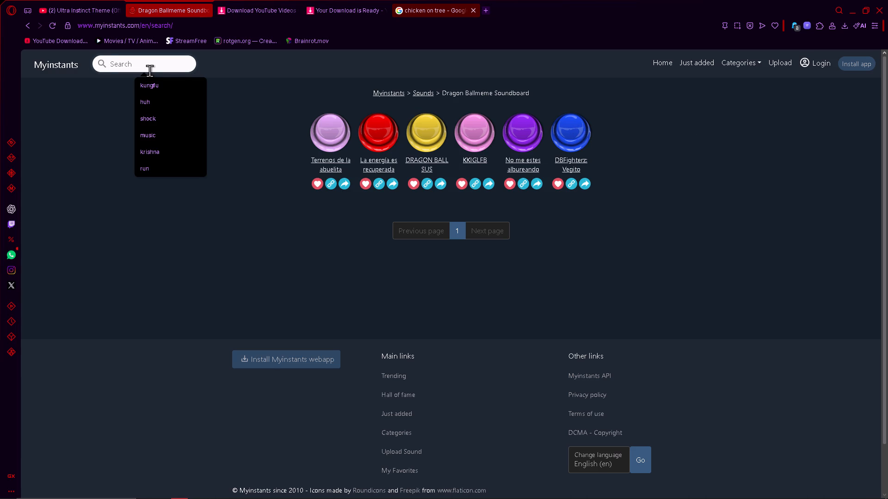
pyautogui.write('punjabi song')
pyautogui.press('Return')
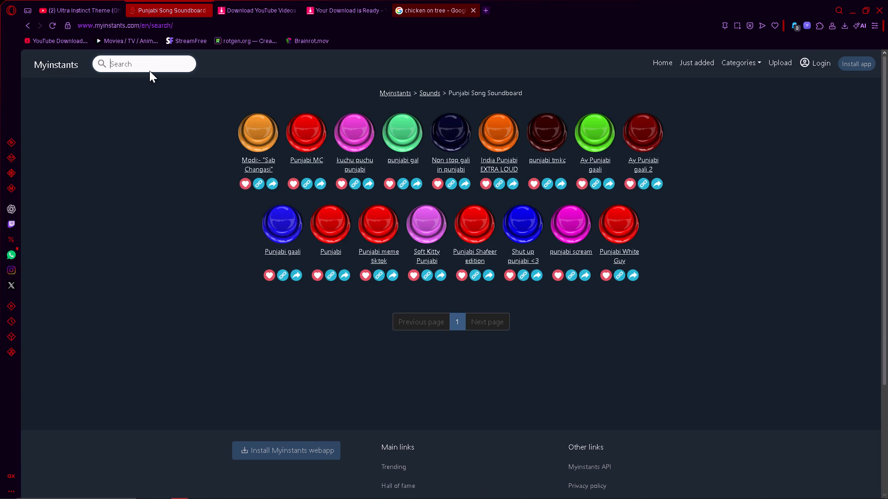
pyautogui.click(256, 133)
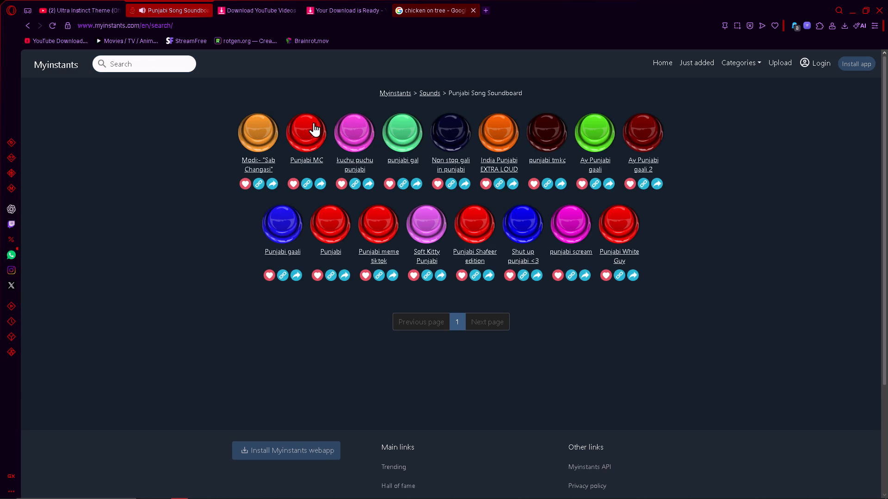
pyautogui.click(308, 125)
pyautogui.click(357, 125)
pyautogui.click(396, 129)
pyautogui.click(446, 126)
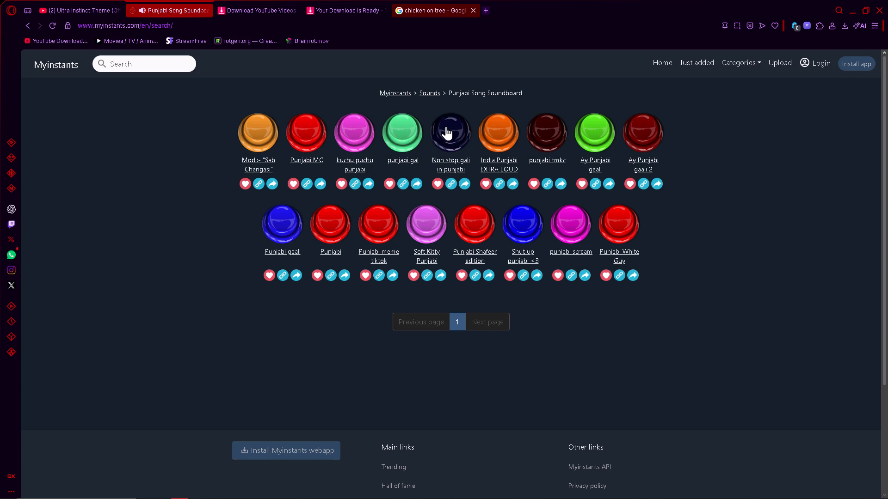
pyautogui.click(504, 124)
pyautogui.click(549, 122)
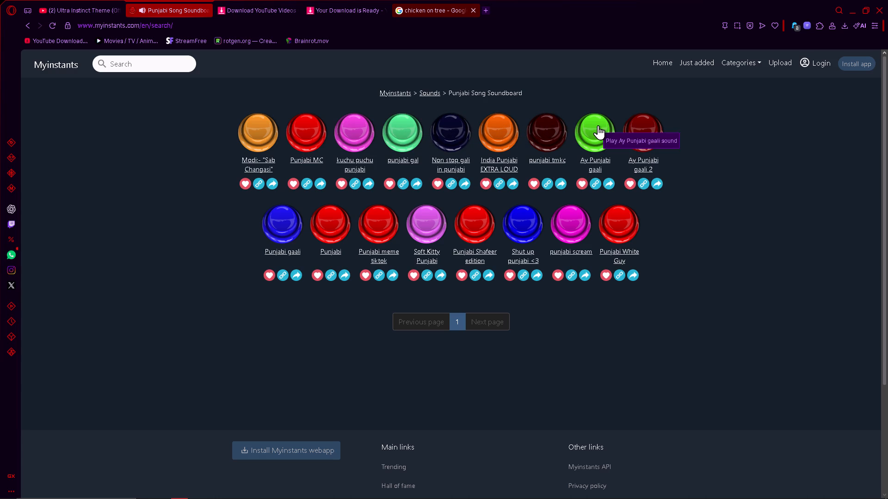
pyautogui.click(598, 125)
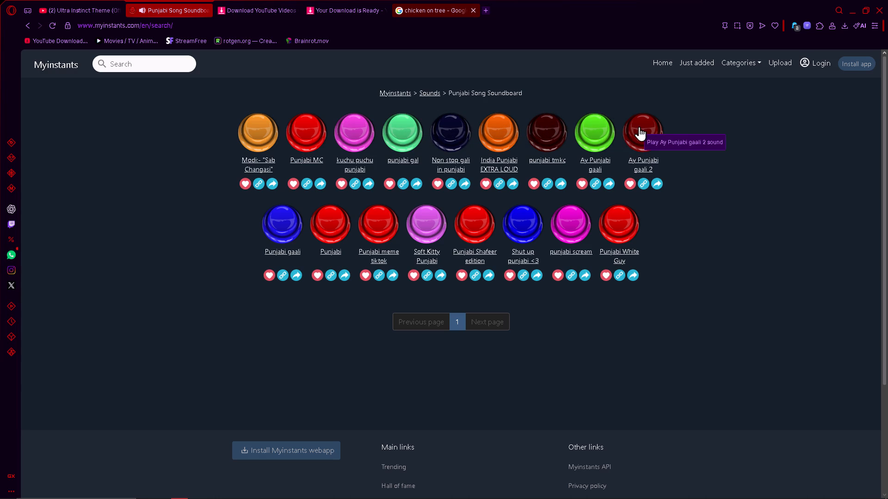
pyautogui.click(639, 127)
# Preview the second row of Punjabi sounds from Punjabi White Guy back to Punjabi gaali, and replay Punjabi Shafeer edition.
pyautogui.click(624, 216)
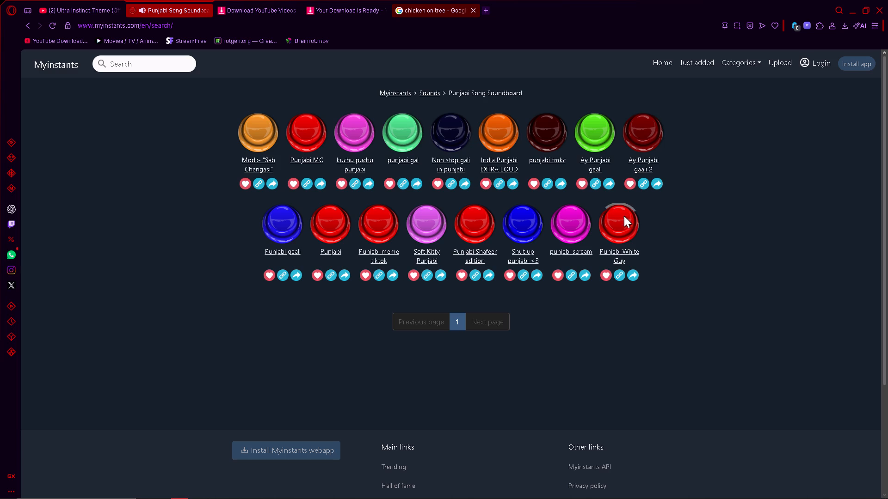
pyautogui.click(574, 219)
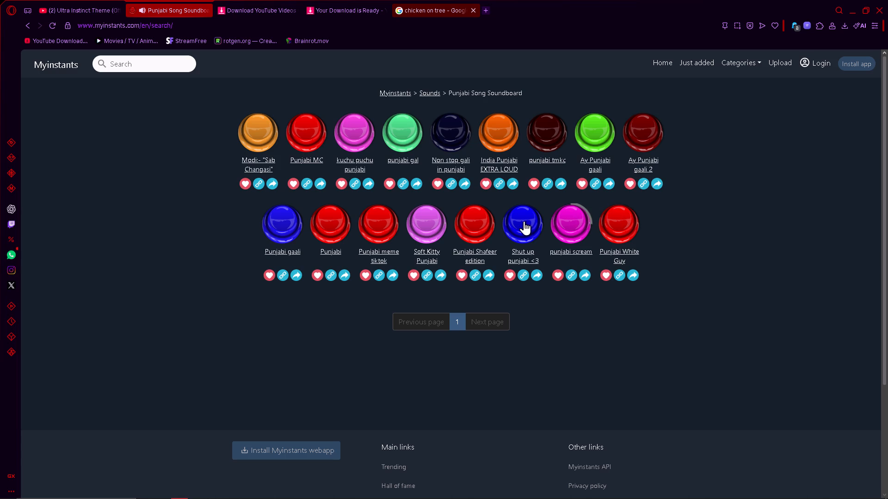
pyautogui.click(521, 219)
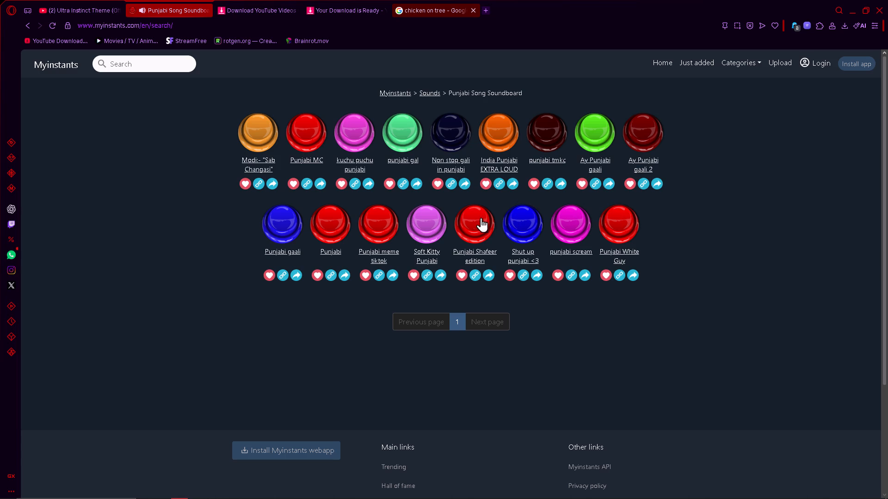
pyautogui.click(472, 218)
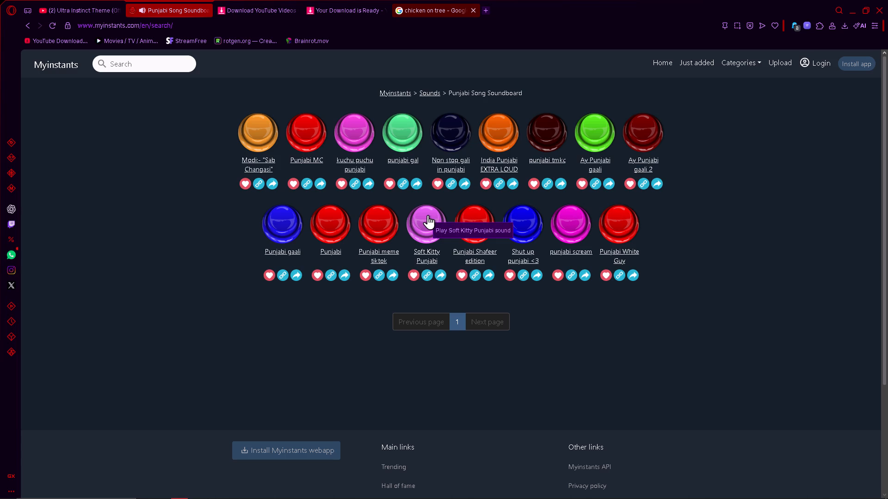
pyautogui.click(423, 219)
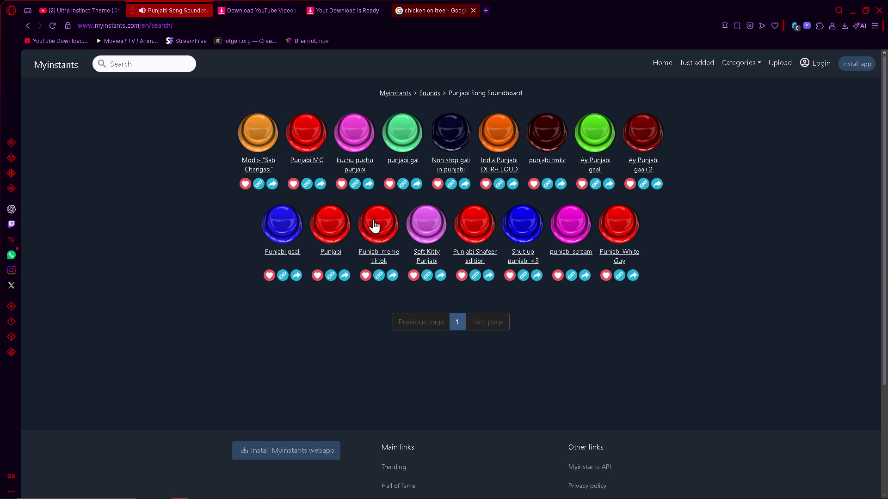
pyautogui.click(374, 219)
pyautogui.click(328, 219)
pyautogui.click(278, 218)
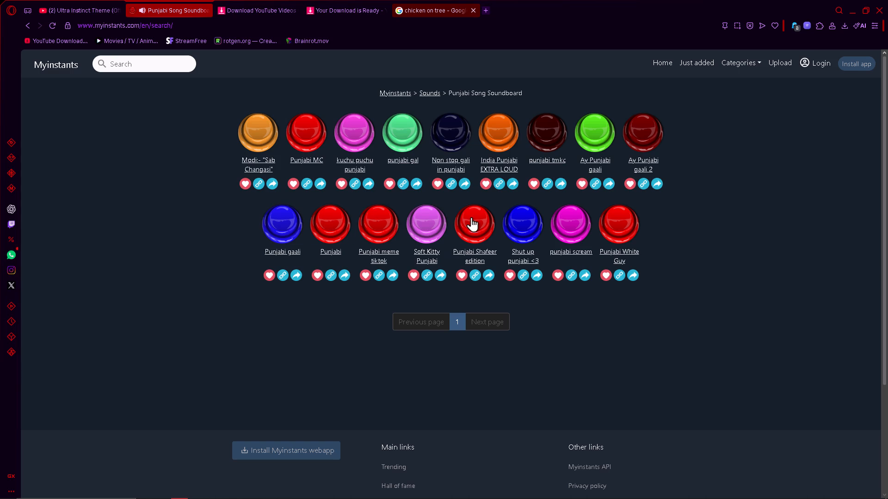
pyautogui.click(471, 217)
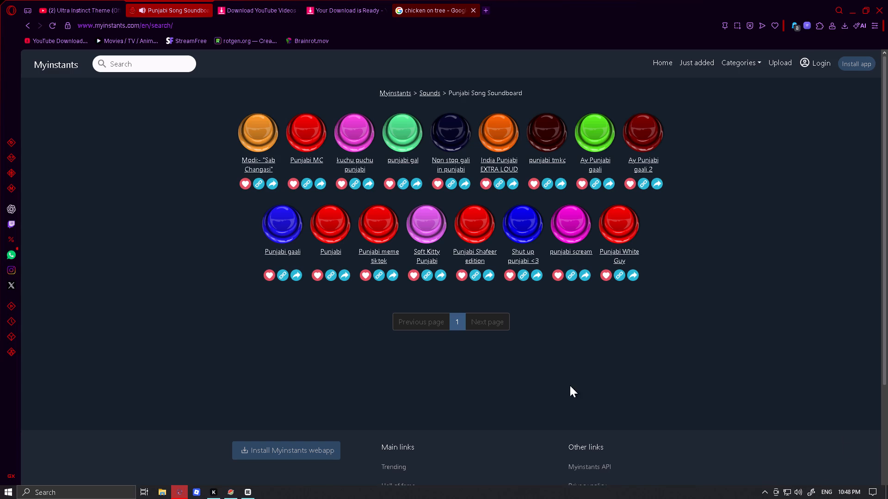
# Download the Punjabi Shafeer edition sound as MP3, switch to CapCut and import it into the project media.
pyautogui.click(478, 252)
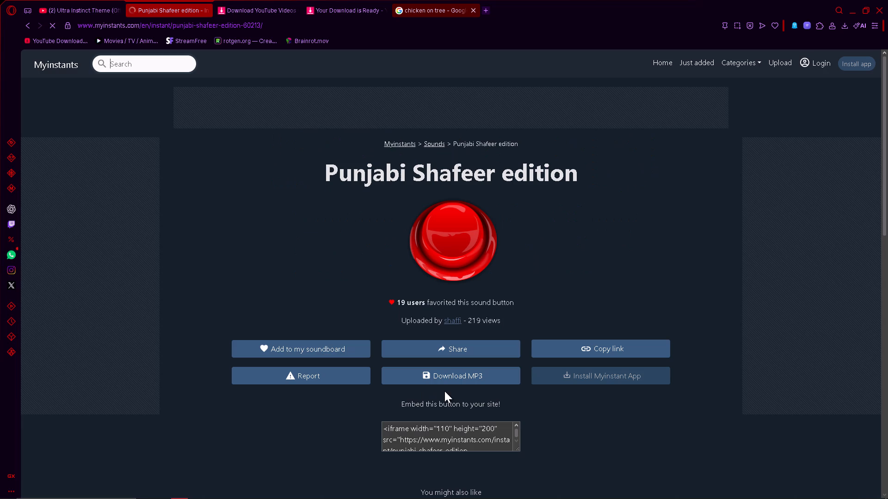
pyautogui.click(444, 379)
pyautogui.hotkey('alt', 'Tab')
pyautogui.click(72, 45)
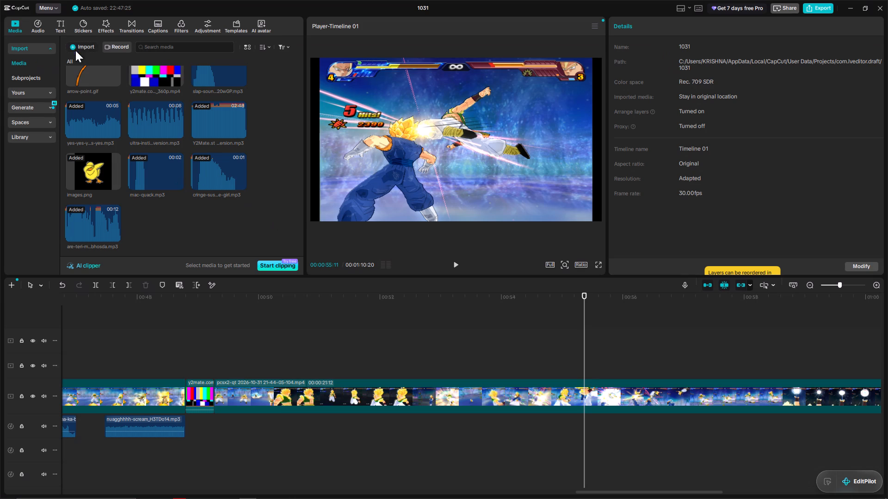
pyautogui.doubleClick(116, 87)
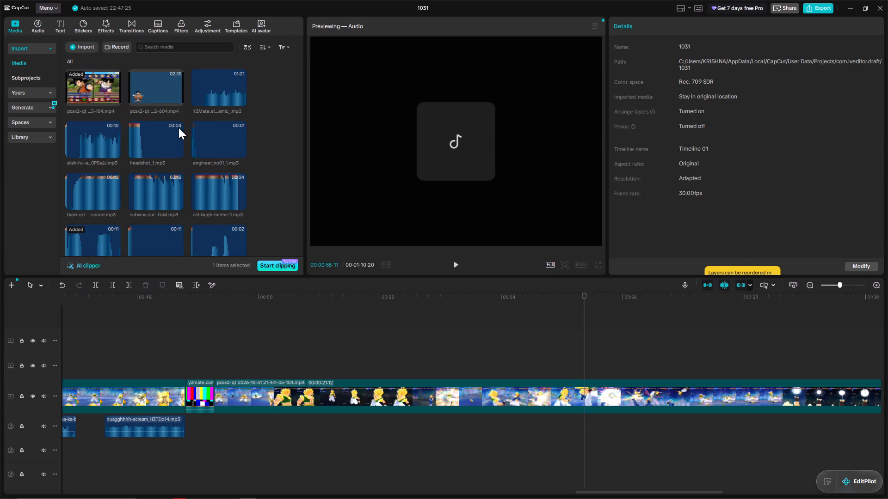
pyautogui.press('space')
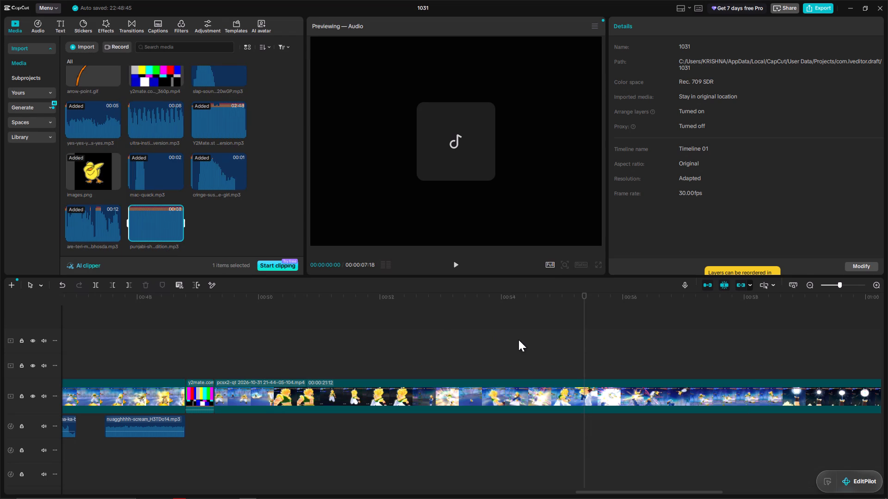
pyautogui.press('space')
# Find the start of the Stardust Breaker attack and add the punjabi-shafeer-edition audio to the timeline at 00:00:50:01.
pyautogui.click(556, 342)
pyautogui.press('space')
pyautogui.press('space')
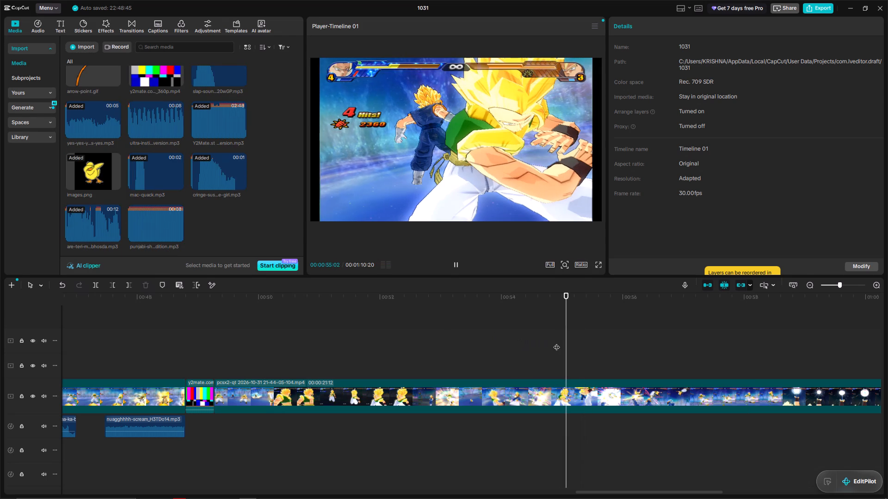
pyautogui.click(255, 347)
pyautogui.press('space')
pyautogui.press('space')
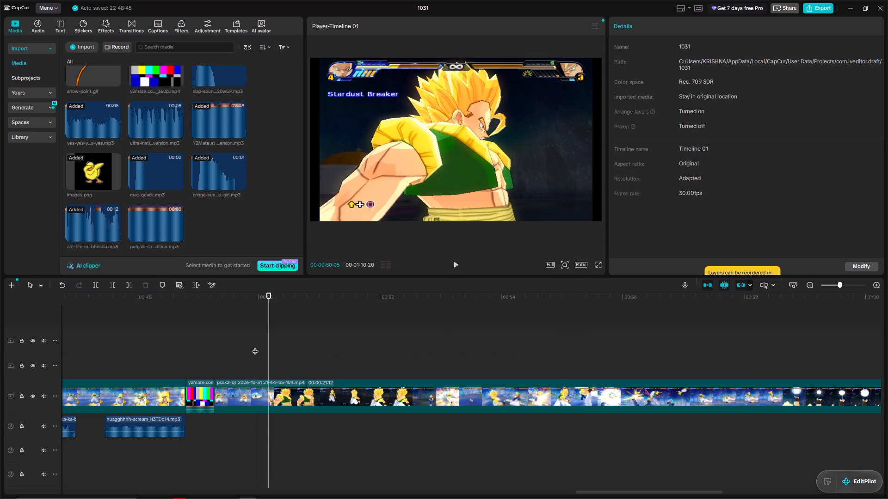
pyautogui.click(255, 347)
pyautogui.press('space')
pyautogui.press('space')
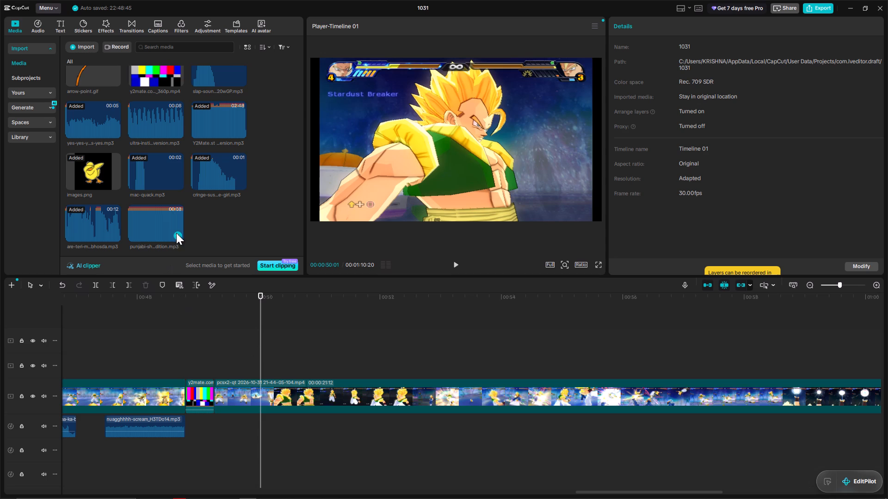
pyautogui.click(178, 234)
# Play the section from the color bars through the end of the punjabi-shafeer-edition audio to check how it fits.
pyautogui.press('space')
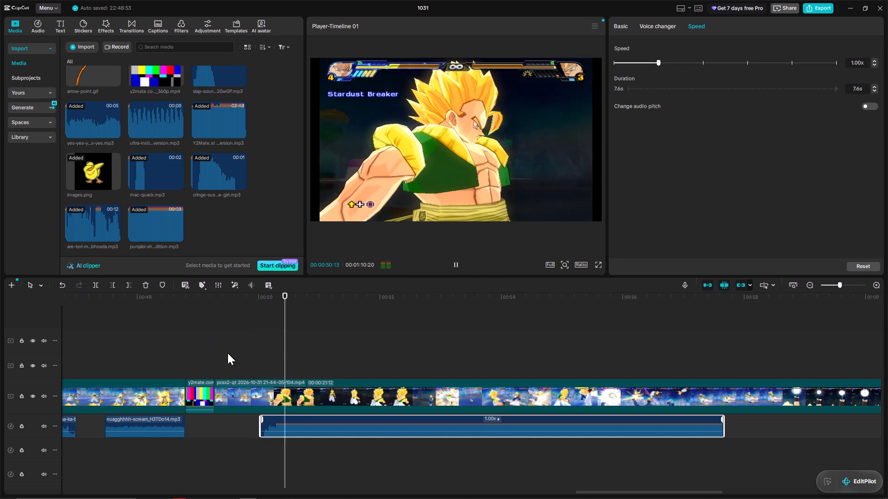
pyautogui.press('space')
pyautogui.click(203, 353)
pyautogui.press('space')
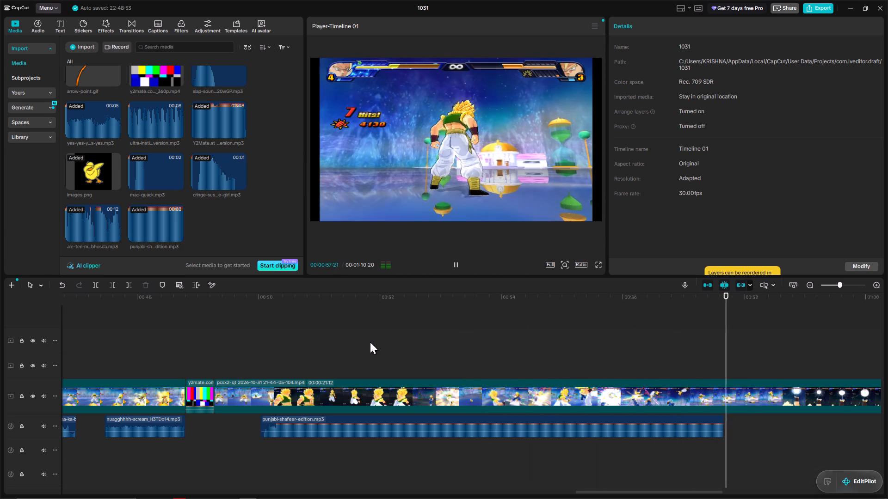
pyautogui.press('space')
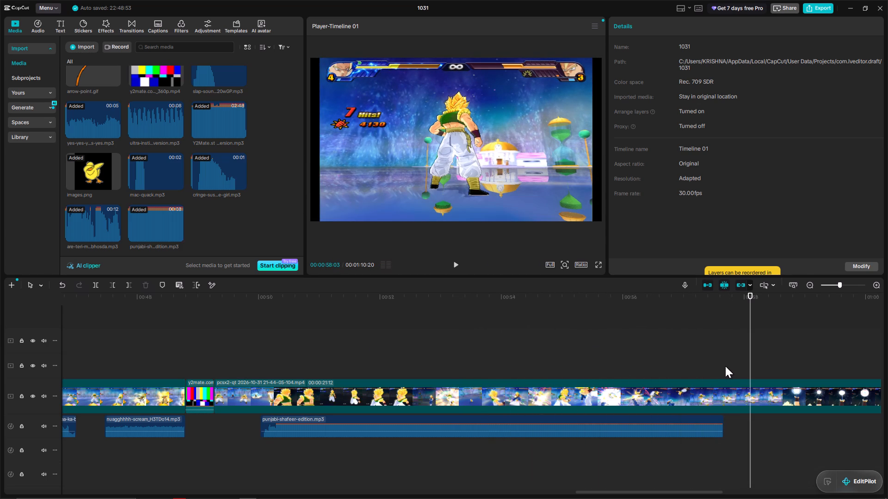
# Trim off the start of the gameplay clip after the color bars, up to 00:00:51:21 in the Stardust Breaker attack.
pyautogui.click(725, 366)
pyautogui.moveTo(725, 366); pyautogui.dragTo(723, 366)
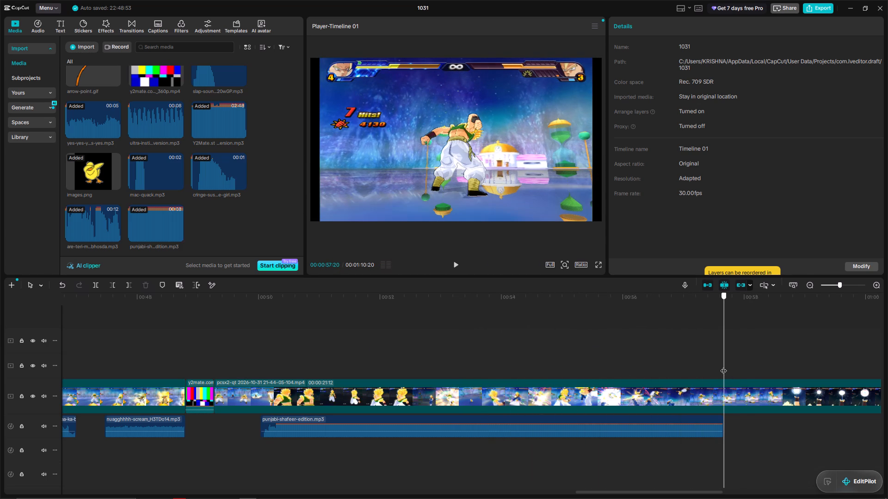
pyautogui.moveTo(723, 366); pyautogui.dragTo(354, 355)
pyautogui.press('space')
pyautogui.press('space')
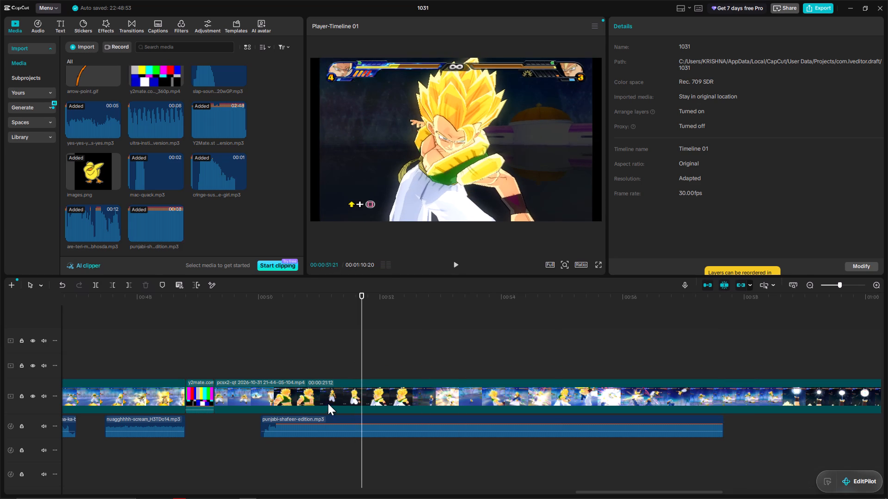
pyautogui.click(326, 401)
pyautogui.click(112, 283)
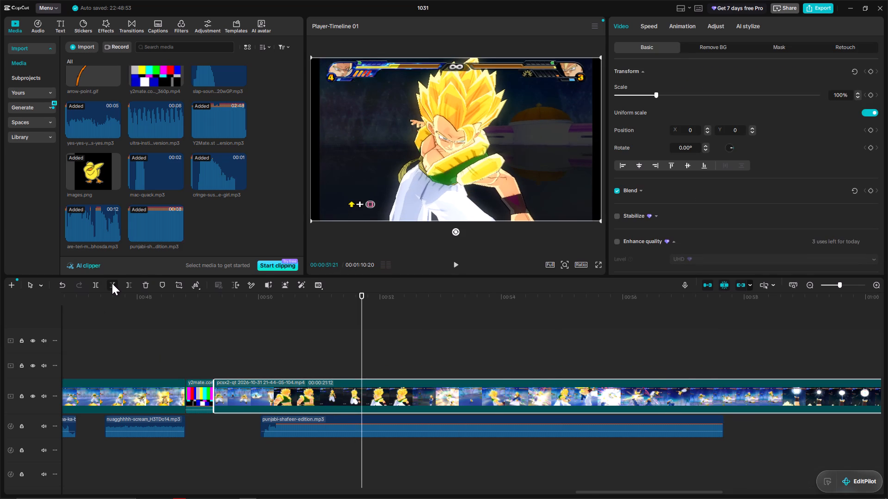
# Move the punjabi-shafeer-edition audio so it starts at 00:00:49:08, where the color bars end.
pyautogui.moveTo(285, 421); pyautogui.dragTo(242, 420)
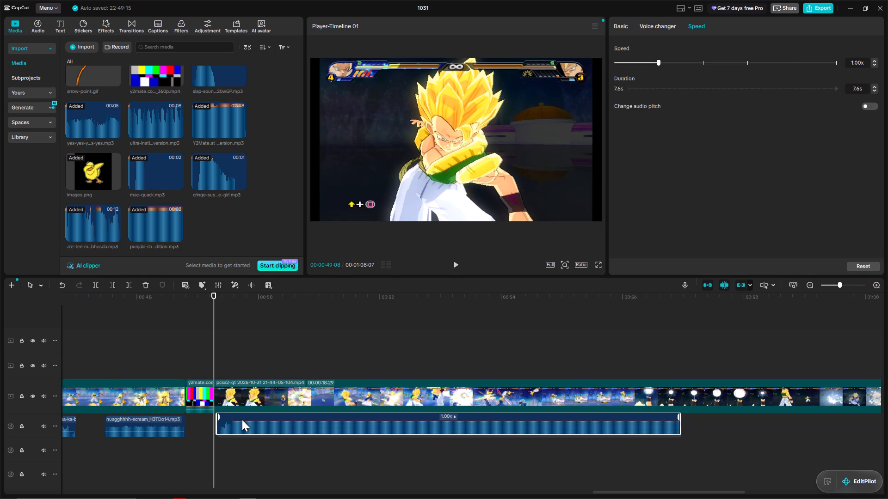
pyautogui.moveTo(242, 420); pyautogui.dragTo(240, 420)
# Lower the Windows headset volume to 7.
pyautogui.click(796, 491)
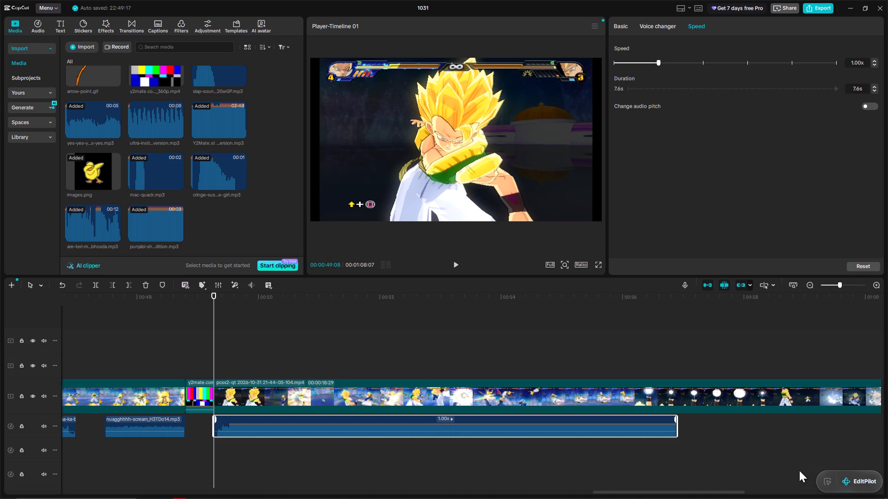
pyautogui.moveTo(803, 475); pyautogui.dragTo(782, 475)
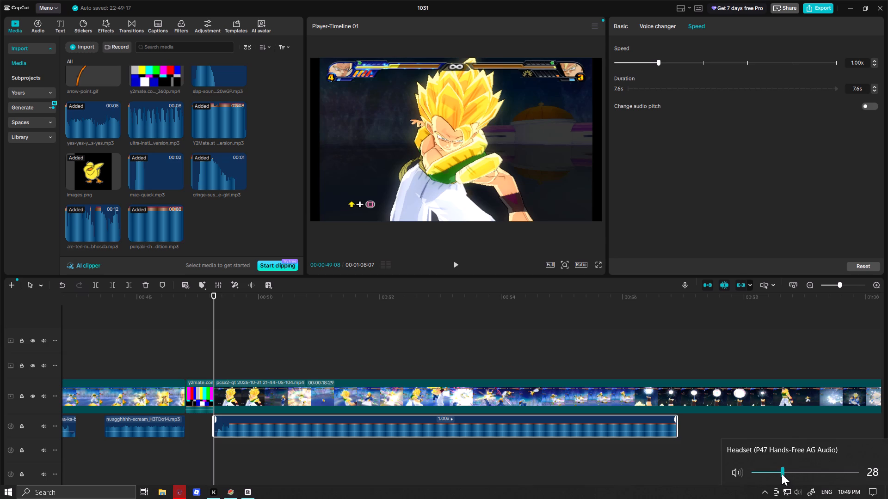
pyautogui.moveTo(782, 474); pyautogui.dragTo(759, 474)
pyautogui.click(760, 474)
# Play the edit from just before the color bars' end through the repositioned Punjabi audio, stopping at 00:00:57:03.
pyautogui.press('space')
pyautogui.click(210, 332)
pyautogui.press('space')
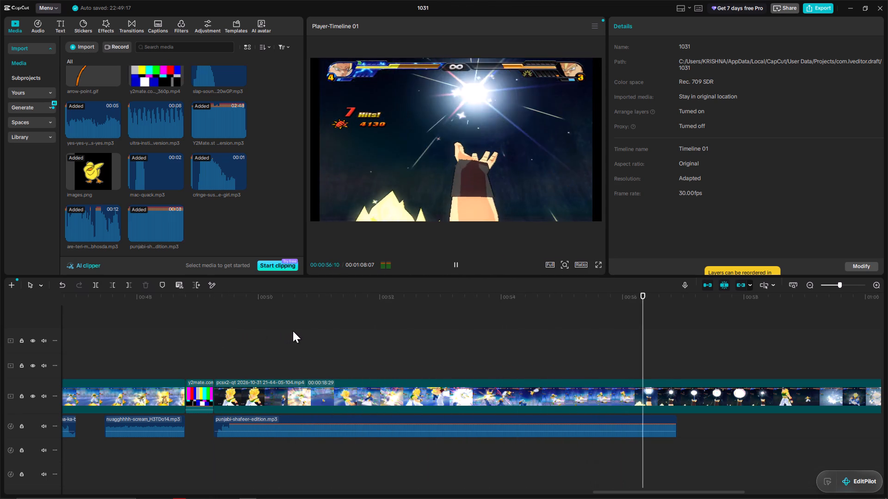
pyautogui.press('space')
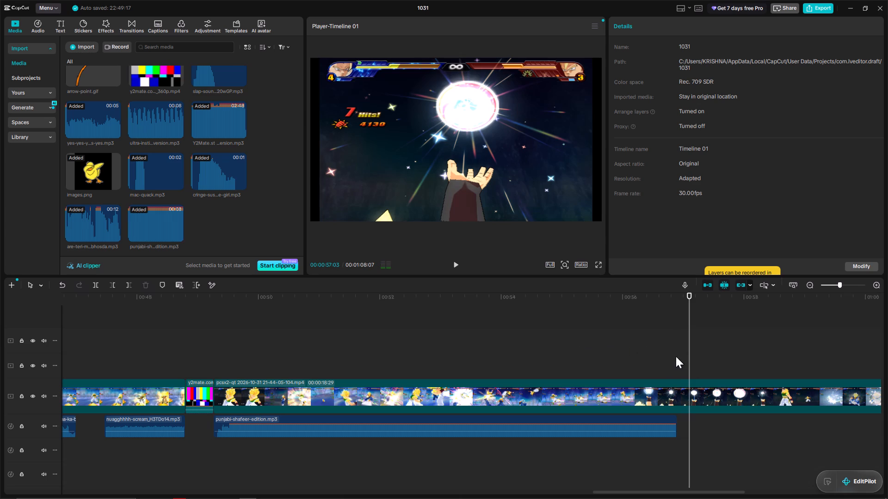
# Split the gameplay clip at 00:00:56:27, where the Punjabi audio ends, and insert a copy of the color-bars clip there.
pyautogui.click(674, 356)
pyautogui.click(674, 356)
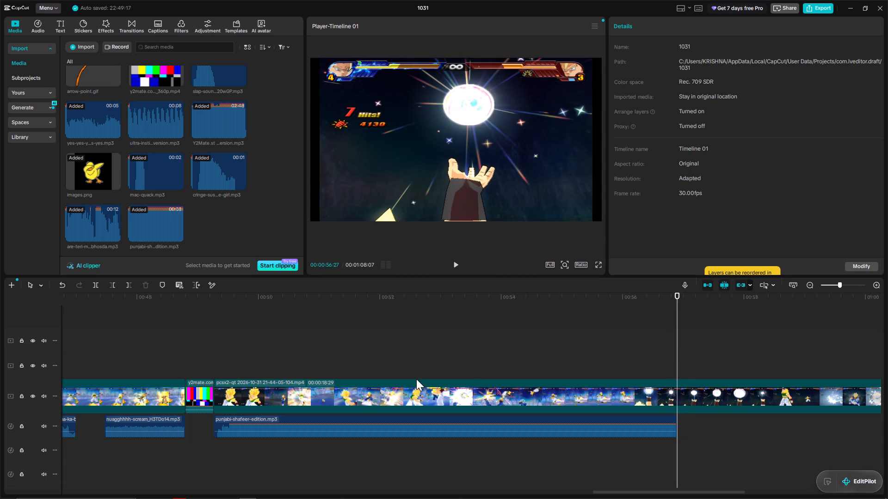
pyautogui.click(98, 286)
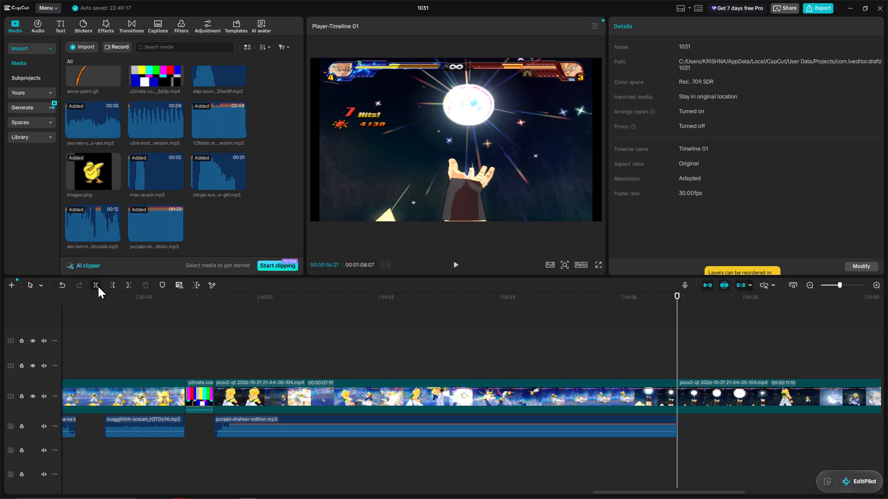
pyautogui.click(201, 383)
pyautogui.hotkey('ctrl', 'c')
pyautogui.hotkey('ctrl', 'v')
pyautogui.moveTo(691, 365); pyautogui.dragTo(689, 387)
# Trim the end of the newly inserted color-bars clip to 00:00:57:07.
pyautogui.press('space')
pyautogui.press('space')
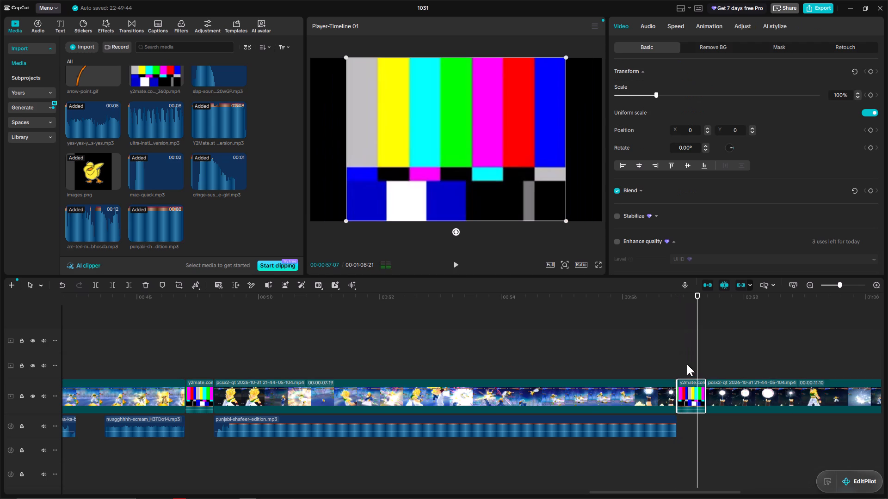
pyautogui.click(126, 285)
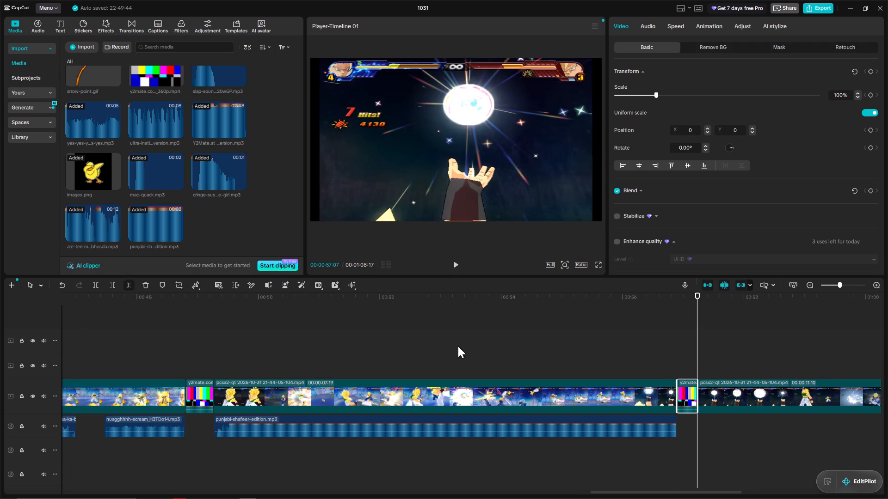
# Trim off the start of the gameplay clip after the new color bars, up to 00:01:05:09 in the "Winner!" shot.
pyautogui.press('space')
pyautogui.click(791, 359)
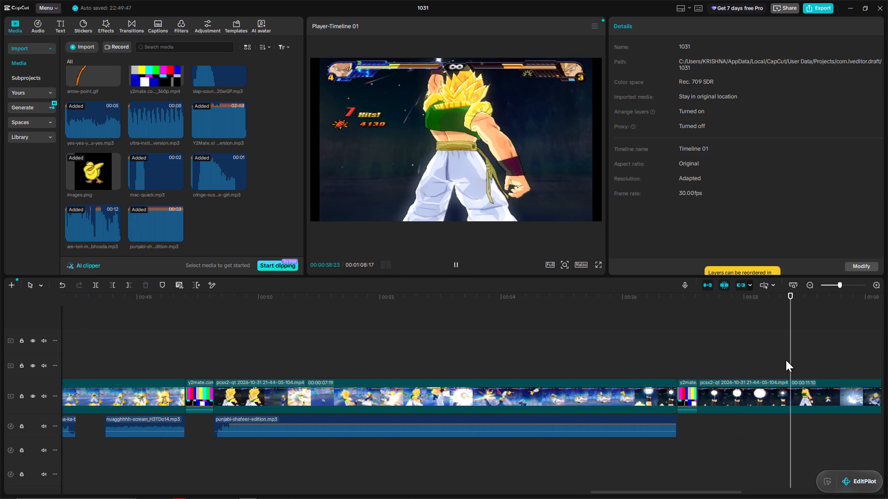
pyautogui.press('space')
pyautogui.press('space')
pyautogui.press('space')
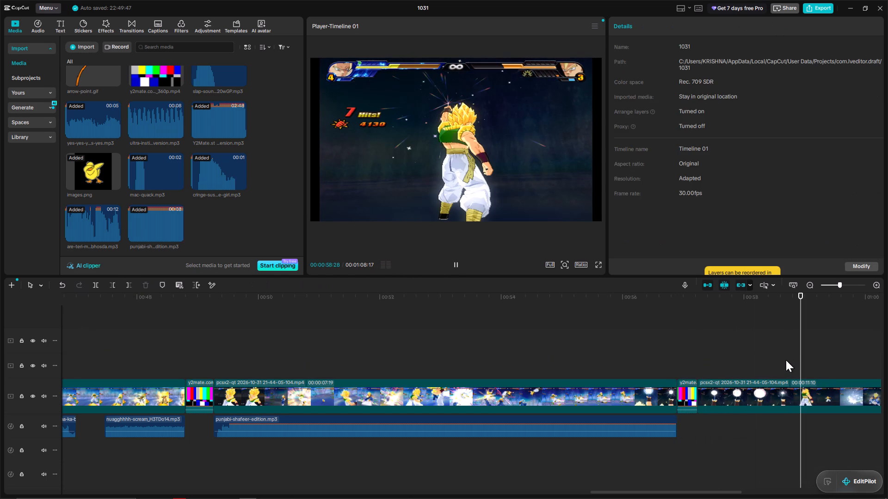
pyautogui.press('space')
pyautogui.press('space')
pyautogui.press('space')
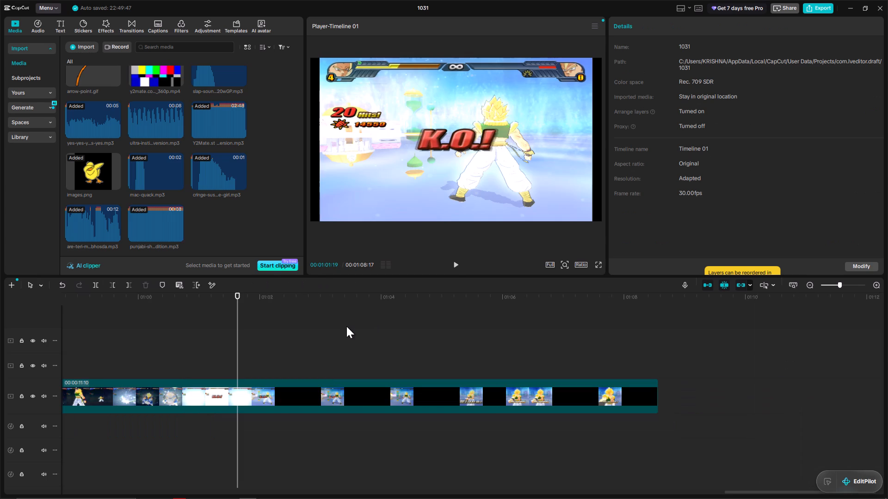
pyautogui.click(133, 347)
pyautogui.press('space')
pyautogui.press('space')
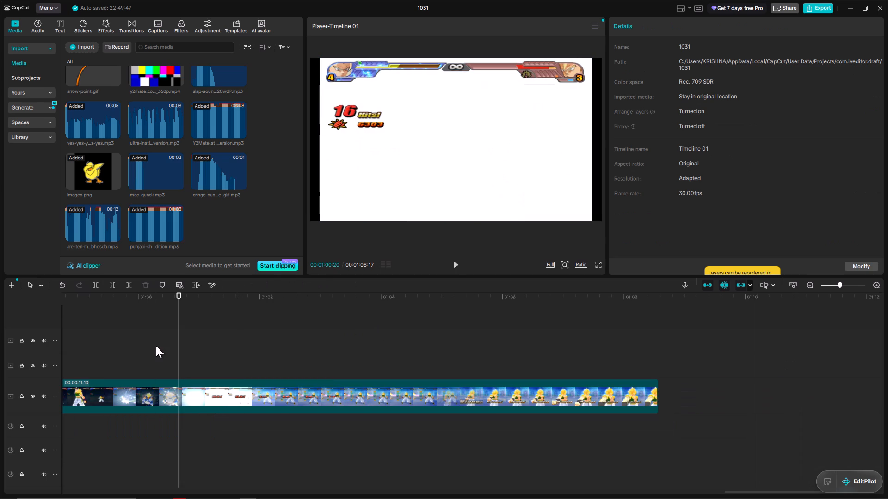
pyautogui.press('space')
pyautogui.press('space')
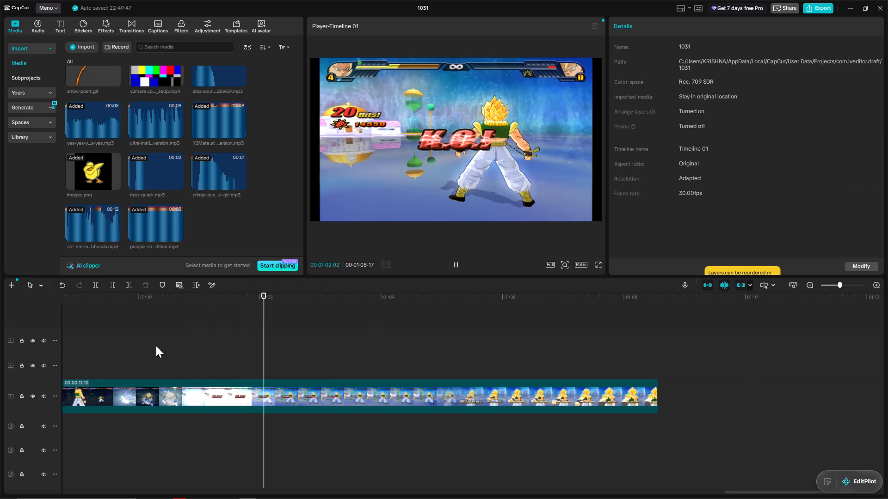
pyautogui.press('space')
pyautogui.press('space')
pyautogui.press('space')
pyautogui.press('space')
pyautogui.press('space')
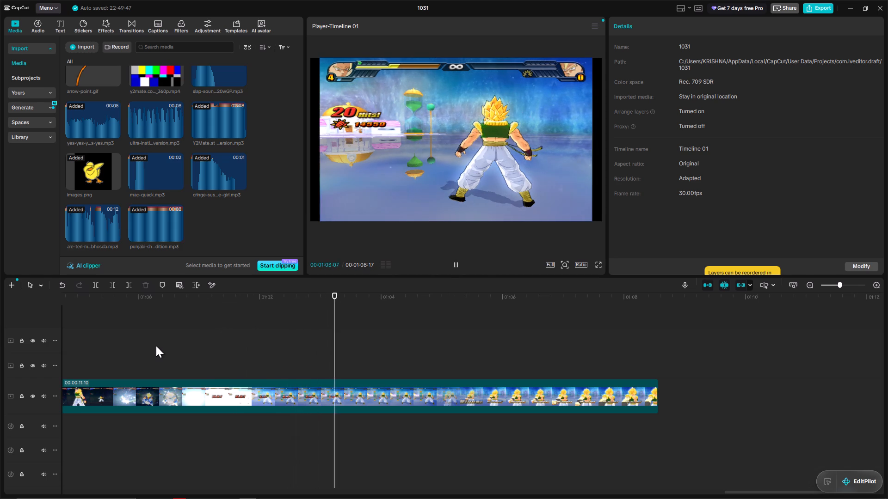
pyautogui.press('space')
pyautogui.press('space')
pyautogui.press('space')
pyautogui.press('space')
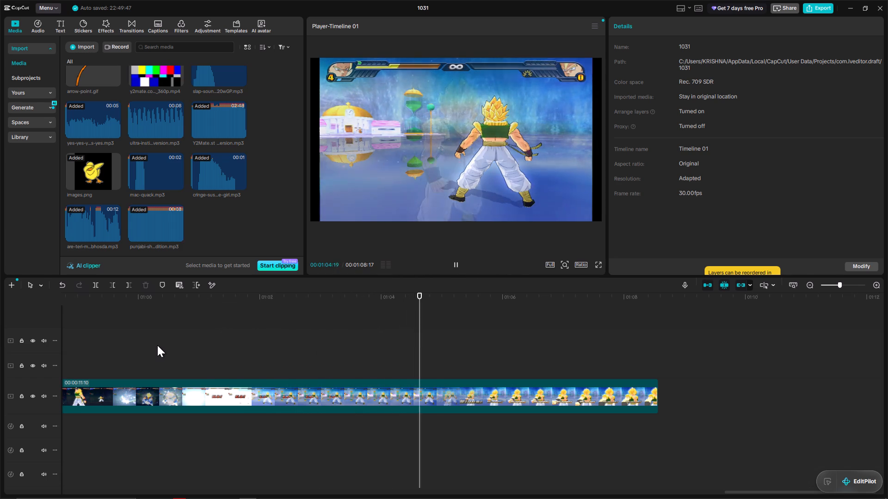
pyautogui.press('space')
pyautogui.press('space')
pyautogui.press('space')
pyautogui.press('space')
pyautogui.press('space')
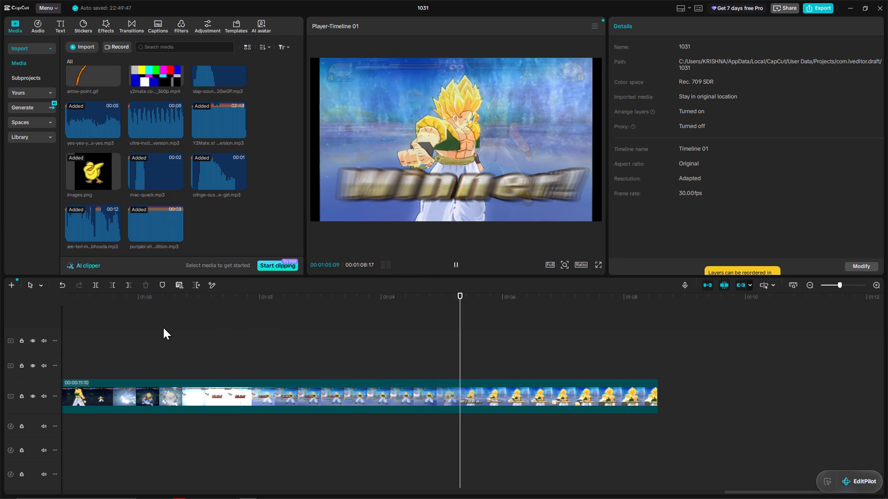
pyautogui.click(112, 283)
pyautogui.click(363, 357)
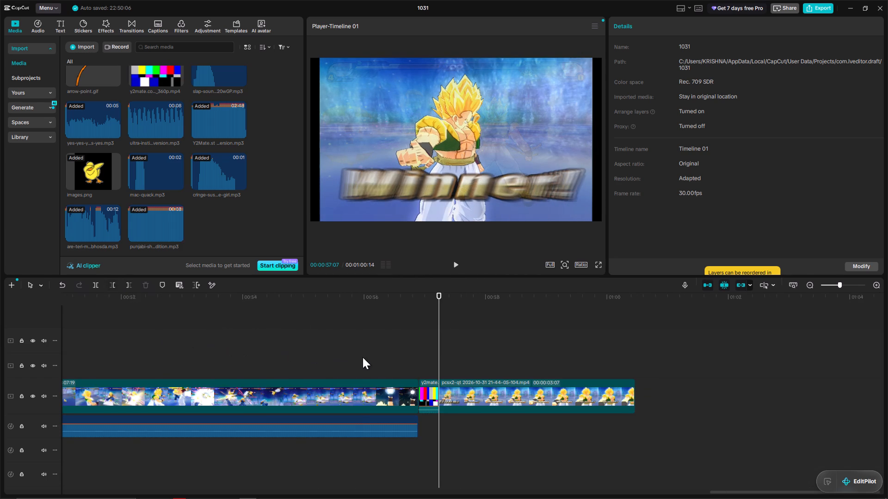
pyautogui.press('space')
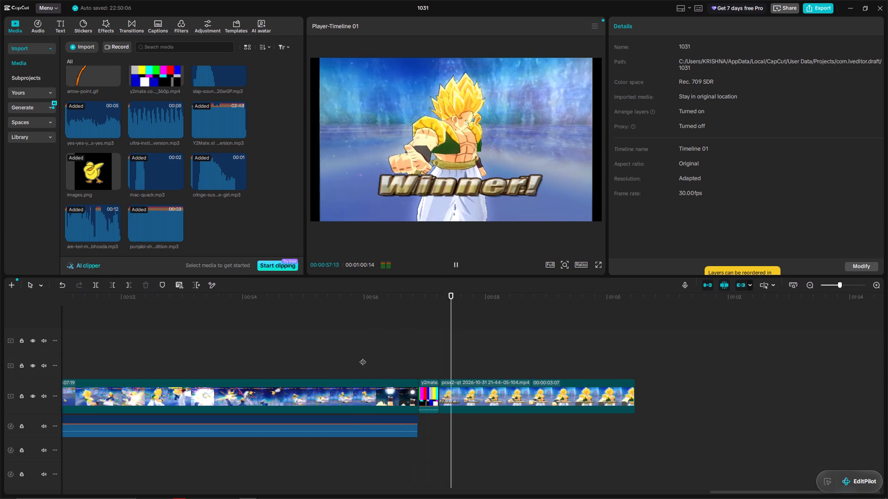
pyautogui.press('space')
# Import the audio file kids-saying-yay-sound-effect_3.mp3 from the Downloads folder.
pyautogui.click(438, 367)
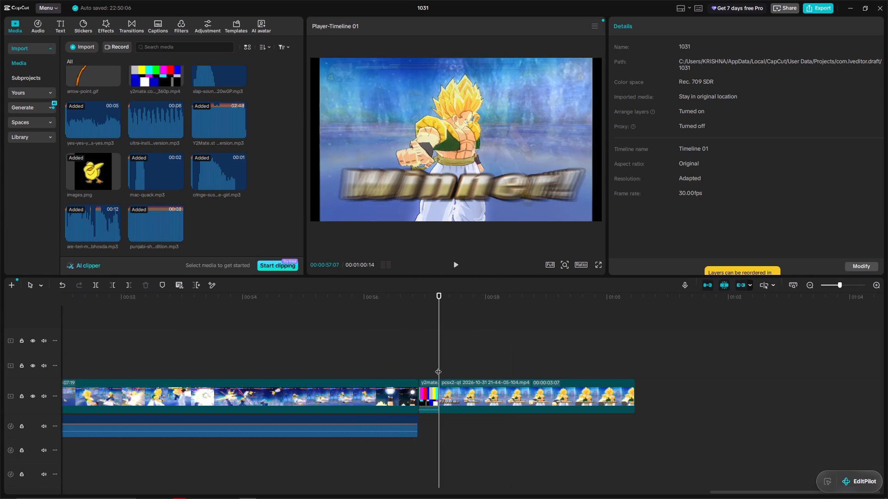
pyautogui.moveTo(301, 222); pyautogui.dragTo(300, 238)
pyautogui.click(83, 44)
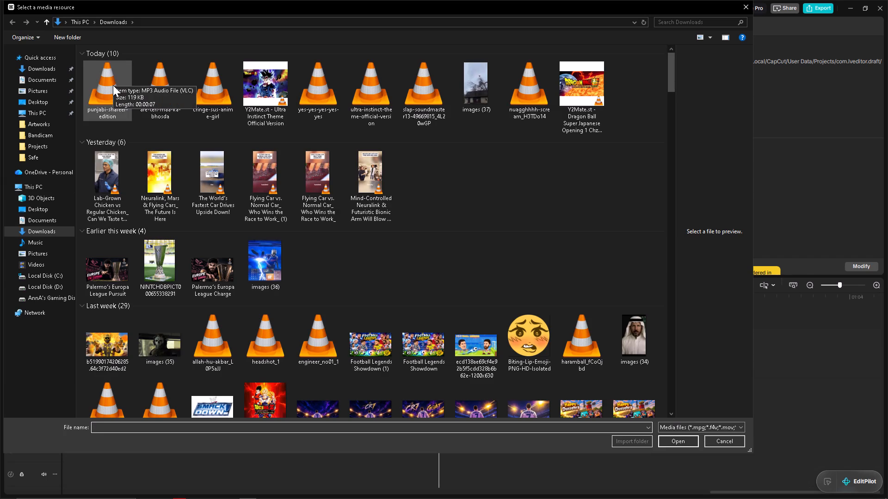
pyautogui.write('ya')
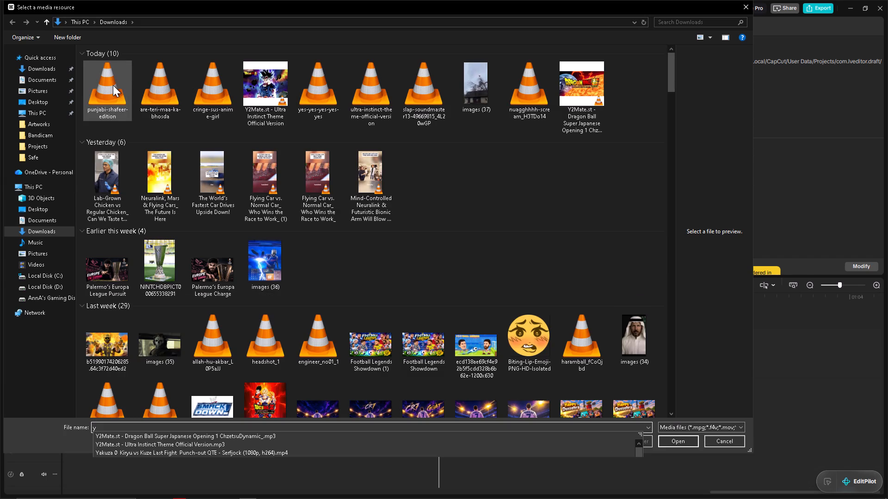
pyautogui.press('y')
pyautogui.press('BackSpace')
pyautogui.press('BackSpace')
pyautogui.press('BackSpace')
pyautogui.press('BackSpace')
pyautogui.press('BackSpace')
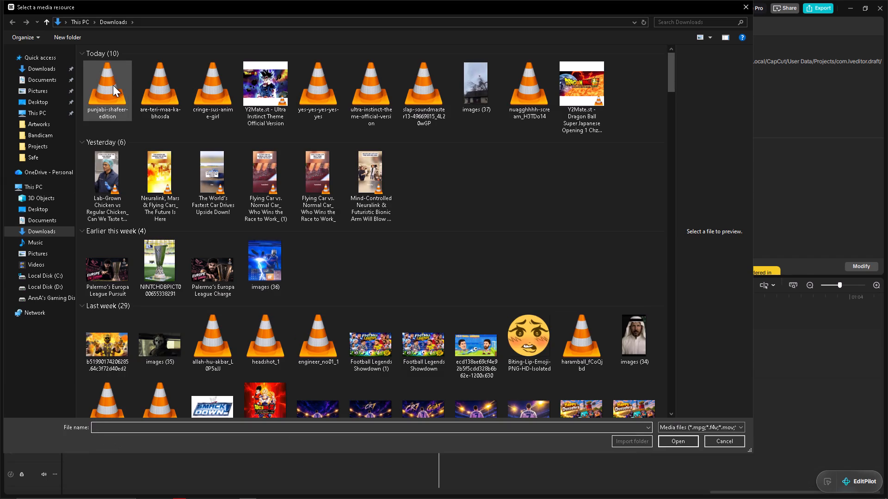
pyautogui.write('kid')
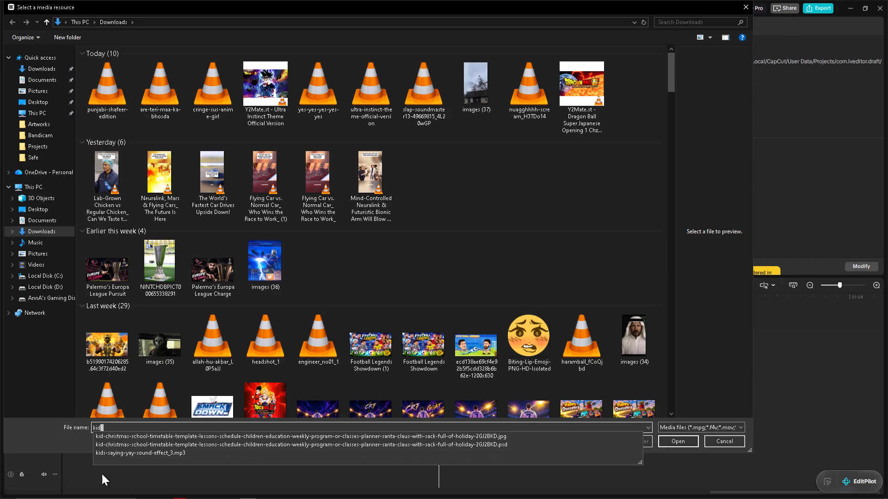
pyautogui.click(135, 453)
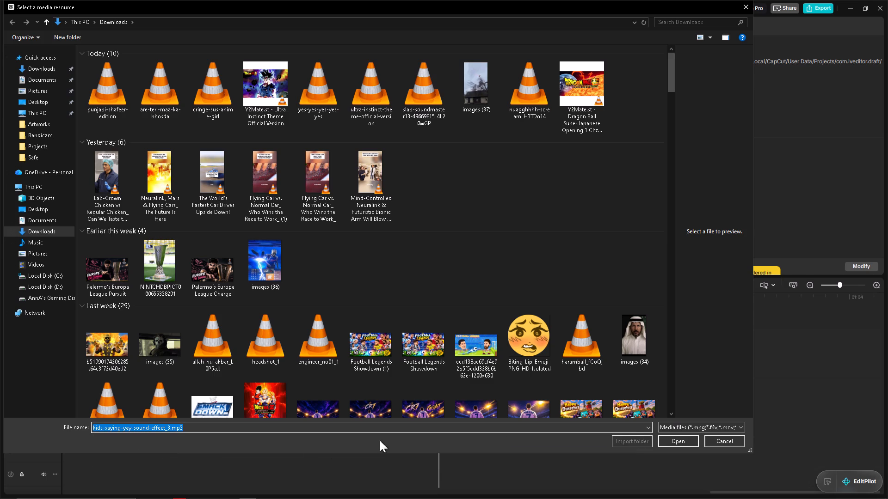
pyautogui.click(672, 445)
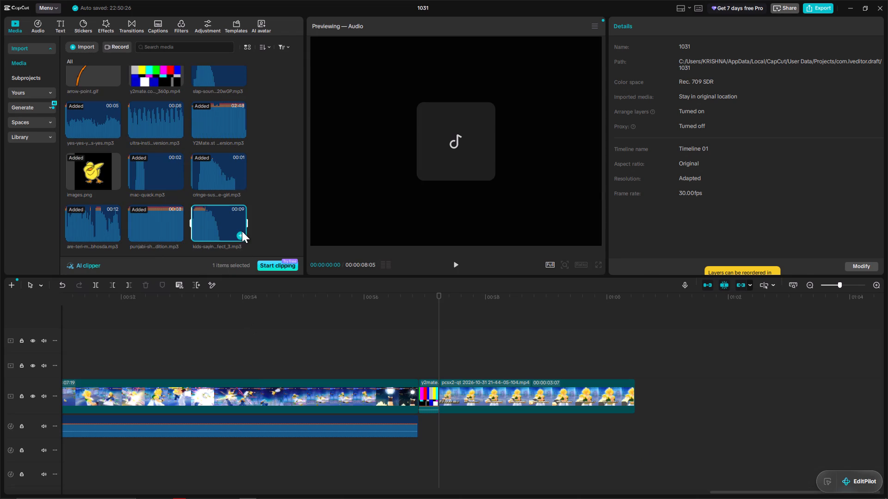
# Add the kids-saying-yay sound at 00:00:57:07 and trim its end to 00:01:00:13, near the end of the winner clip.
pyautogui.click(242, 235)
pyautogui.press('space')
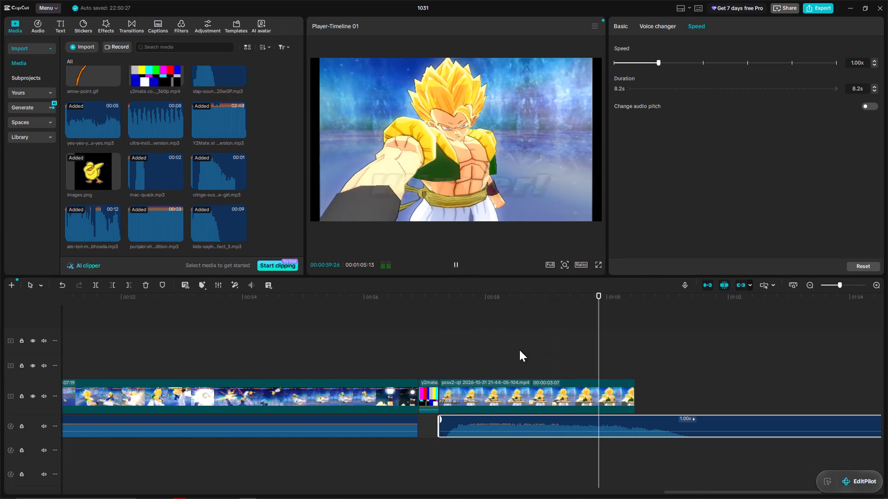
pyautogui.press('space')
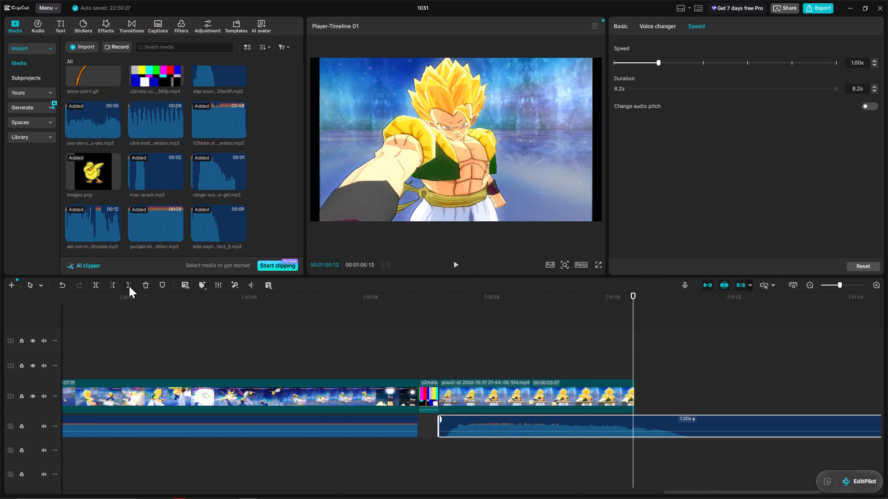
pyautogui.click(129, 286)
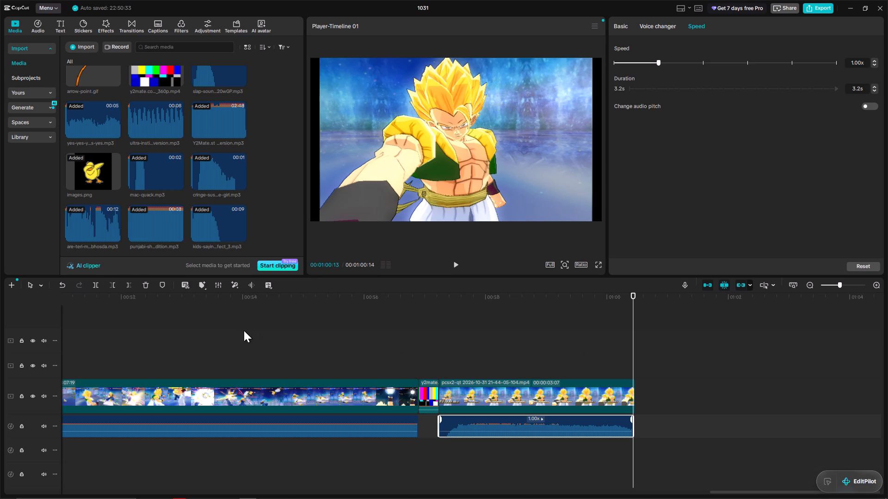
# Trim the end of the color-bars clip before the Punjabi audio to 00:00:49:03.
pyautogui.click(153, 338)
pyautogui.moveTo(153, 338); pyautogui.dragTo(182, 341)
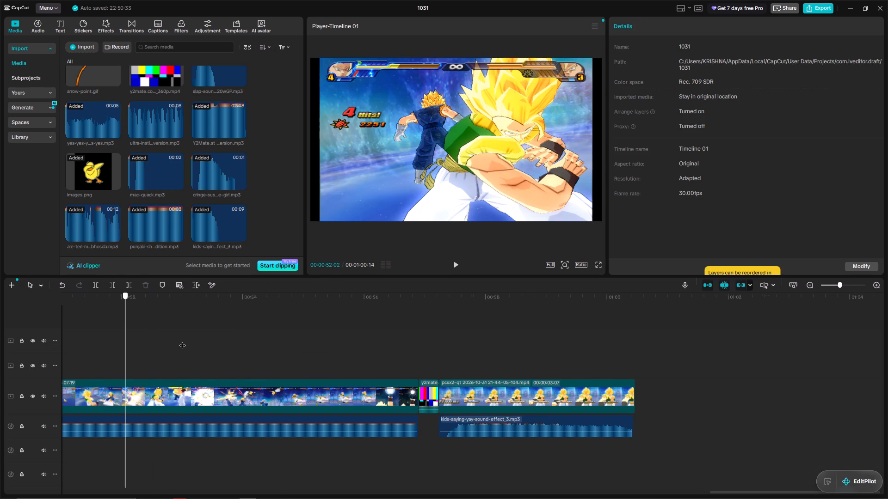
pyautogui.moveTo(182, 341); pyautogui.dragTo(466, 359)
pyautogui.click(127, 286)
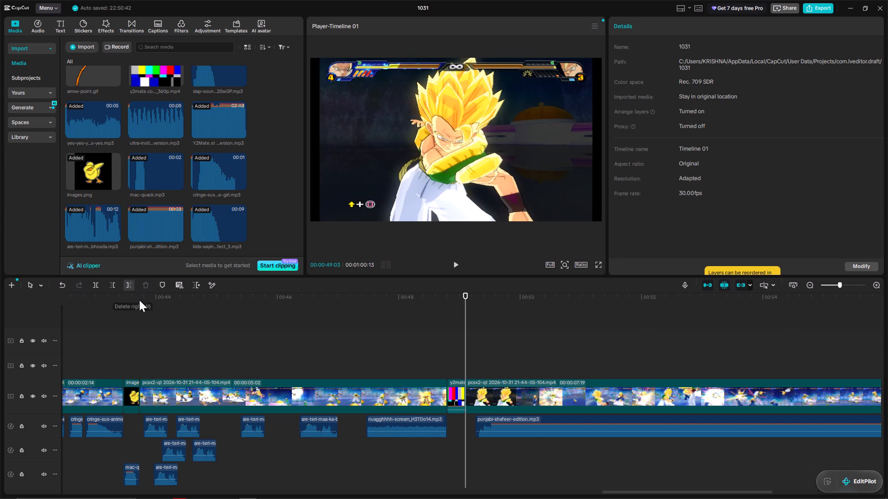
# Move the punjabi-shafeer-edition audio so it starts at 00:00:49:03, where the shortened color bars end.
pyautogui.moveTo(494, 421); pyautogui.dragTo(487, 422)
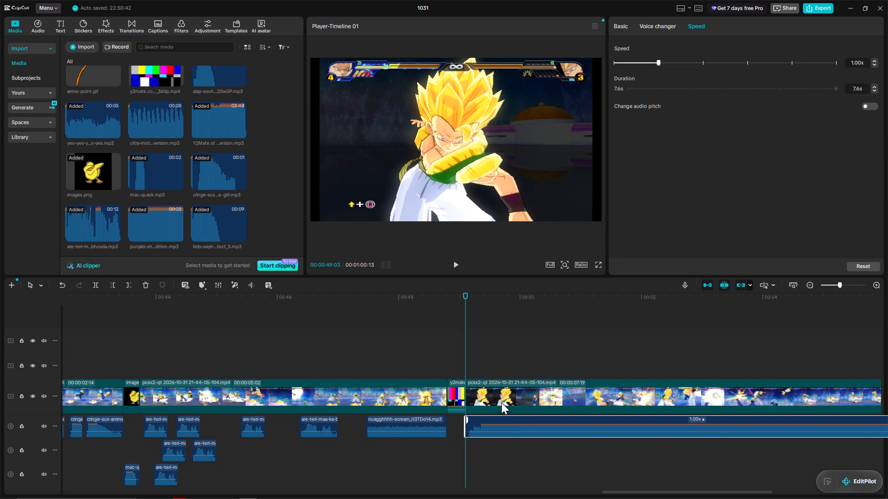
# Move the kids-saying-yay audio so it starts with the winner clip, where the last color bars end.
pyautogui.click(691, 343)
pyautogui.moveTo(691, 343); pyautogui.dragTo(762, 350)
pyautogui.moveTo(496, 423); pyautogui.dragTo(567, 402)
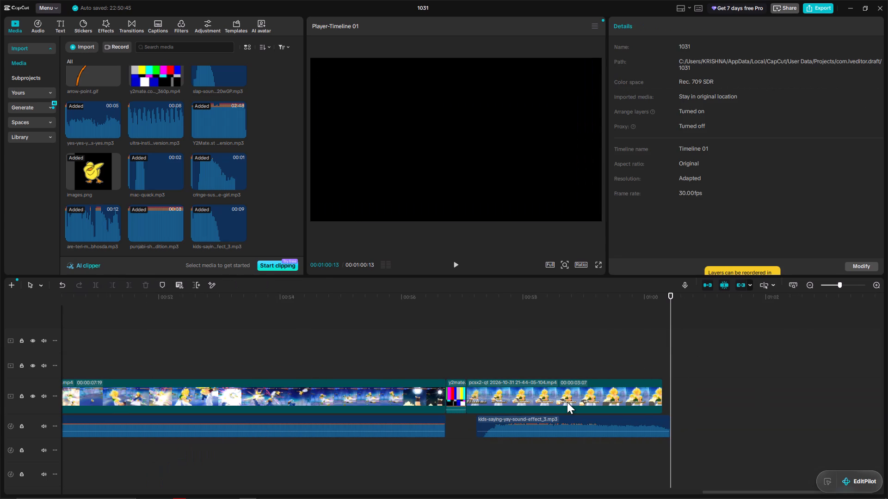
pyautogui.moveTo(567, 402); pyautogui.dragTo(482, 423)
pyautogui.moveTo(483, 423); pyautogui.dragTo(488, 423)
pyautogui.click(488, 423)
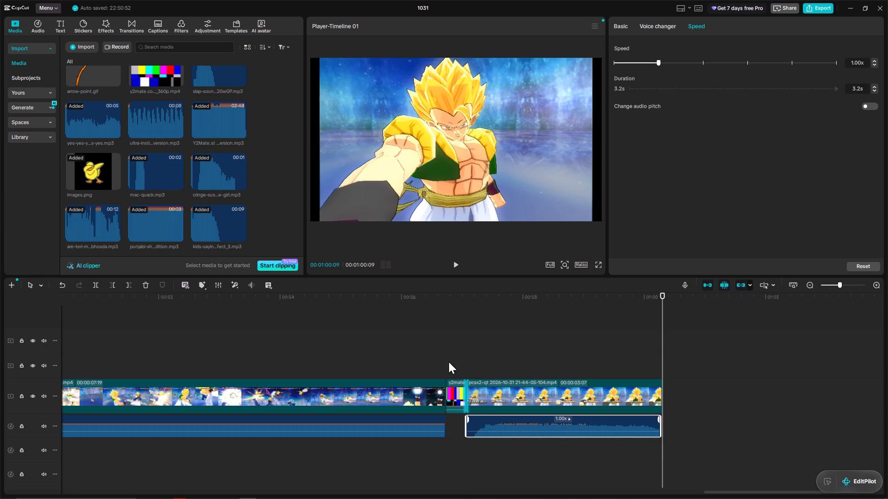
# Go back to the start of the timeline and play the opening of the cut in full-screen preview.
pyautogui.click(297, 338)
pyautogui.moveTo(297, 338); pyautogui.dragTo(18, 335)
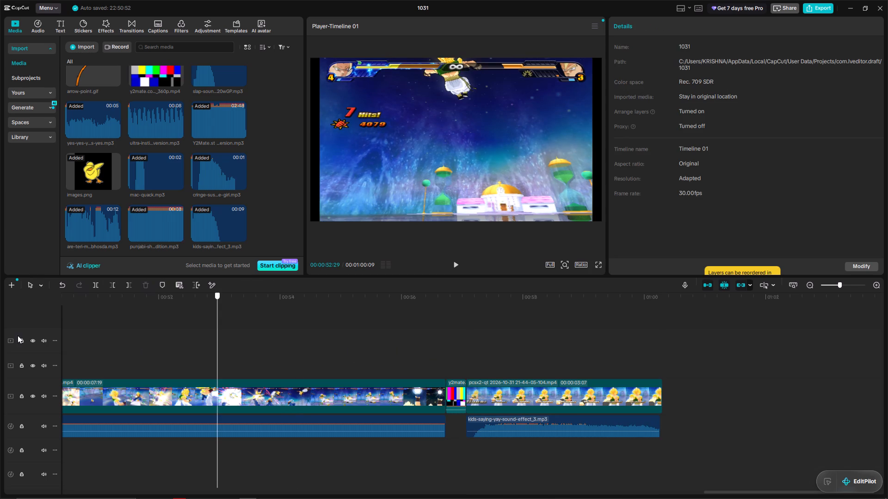
pyautogui.moveTo(18, 335); pyautogui.dragTo(0, 342)
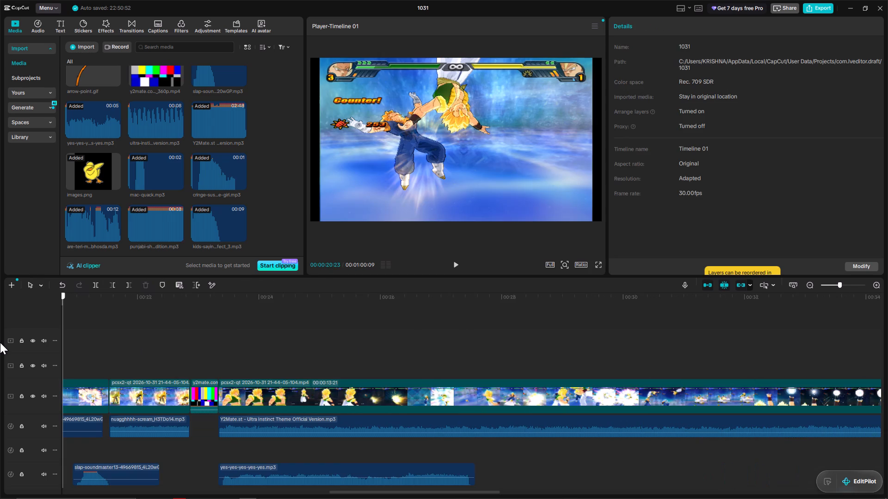
pyautogui.moveTo(0, 342); pyautogui.dragTo(0, 332)
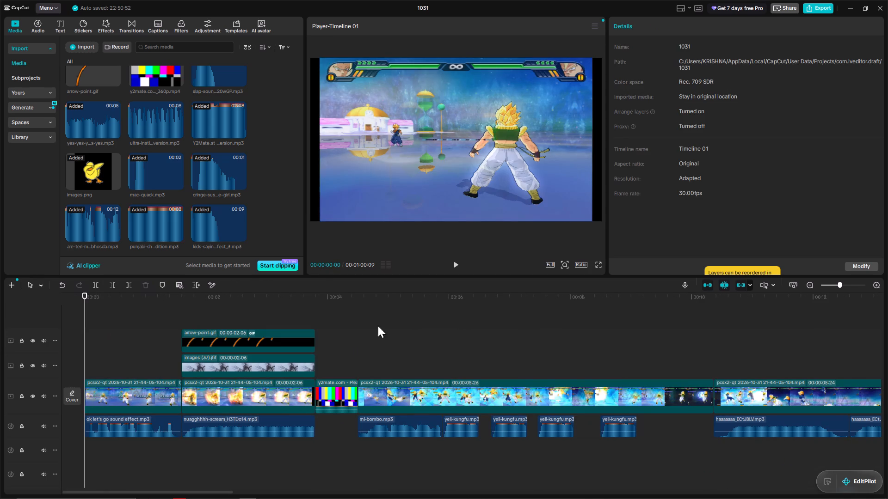
pyautogui.click(597, 267)
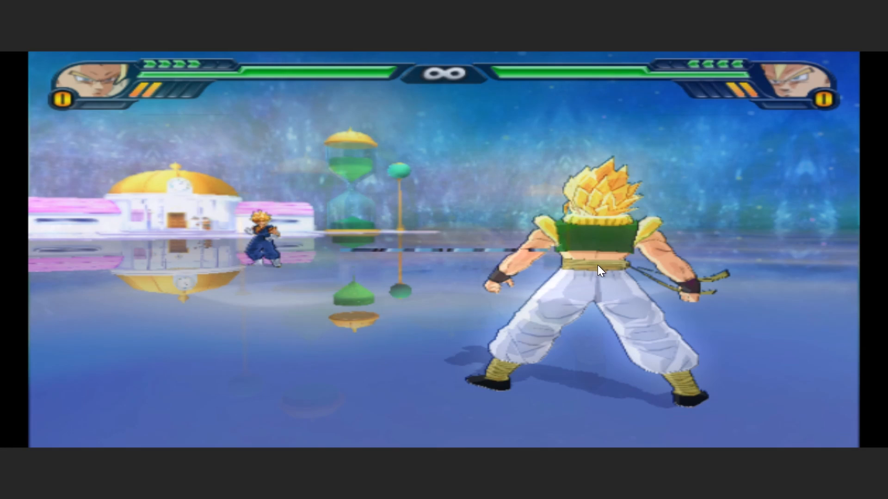
pyautogui.press('space')
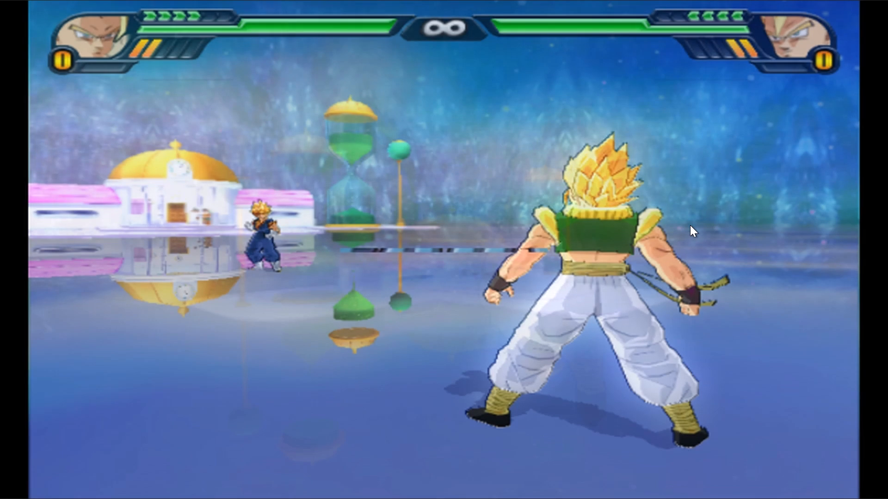
pyautogui.press('space')
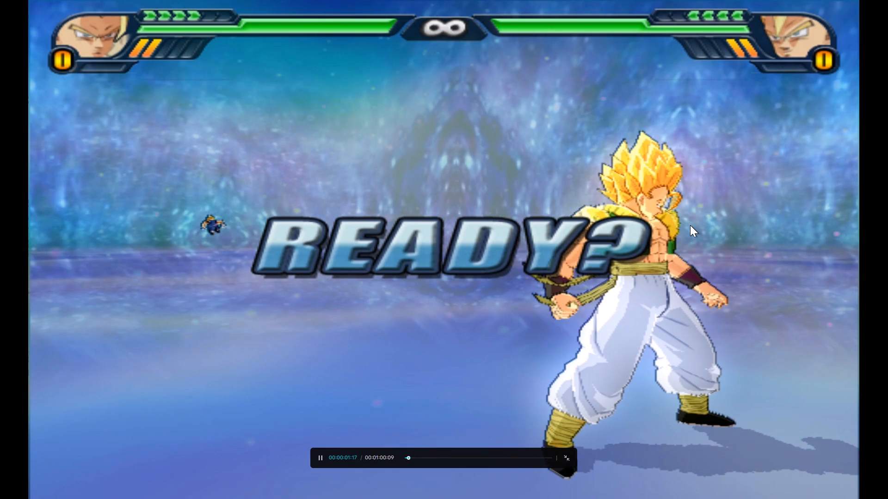
pyautogui.press('space')
pyautogui.click(703, 333)
pyautogui.click(319, 456)
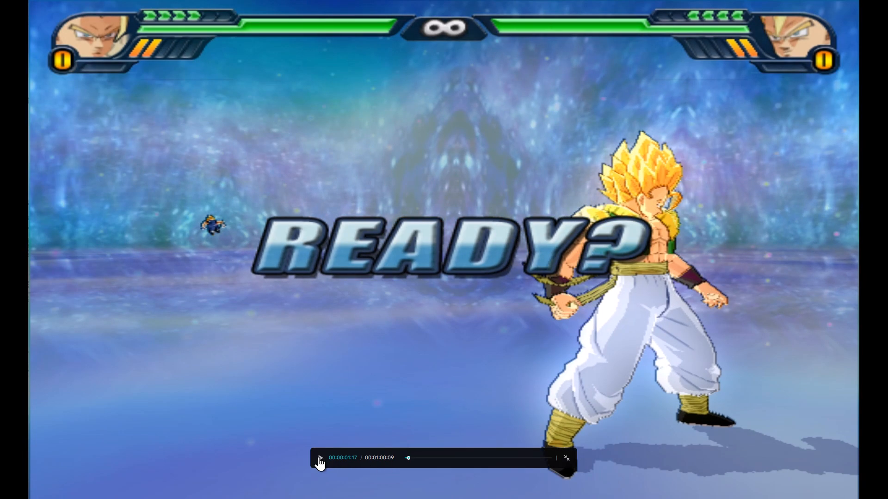
pyautogui.click(319, 456)
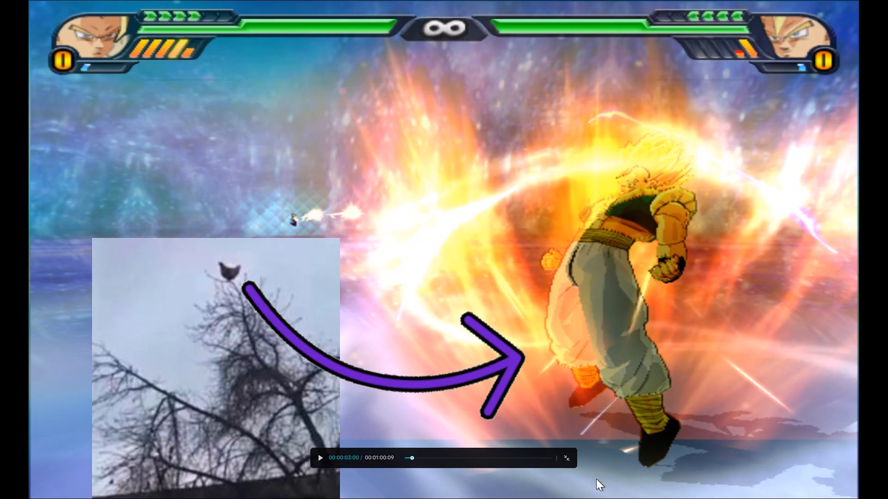
pyautogui.press('Escape')
# Play the cut from 00:00:00:00 to about 00:00:11:00 in the normal preview to check the opening clips and sounds.
pyautogui.click(88, 319)
pyautogui.moveTo(87, 319); pyautogui.dragTo(73, 321)
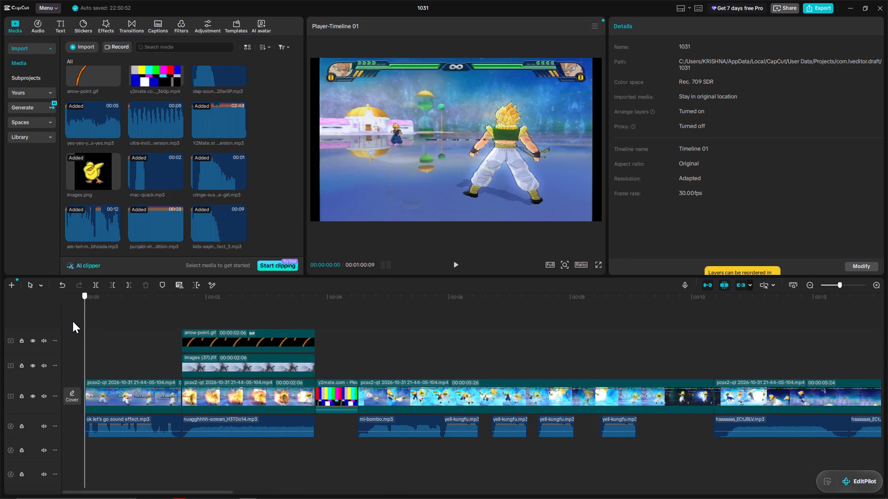
pyautogui.moveTo(73, 321); pyautogui.dragTo(70, 322)
pyautogui.press('space')
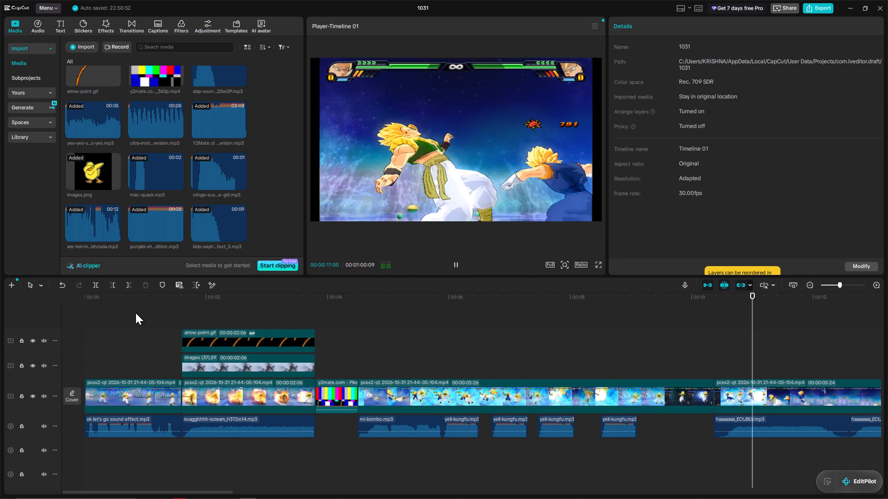
pyautogui.press('space')
# Add the anime-shine sound effect at 00:00:09:03, right after the last yell-kungfu sound.
pyautogui.click(637, 358)
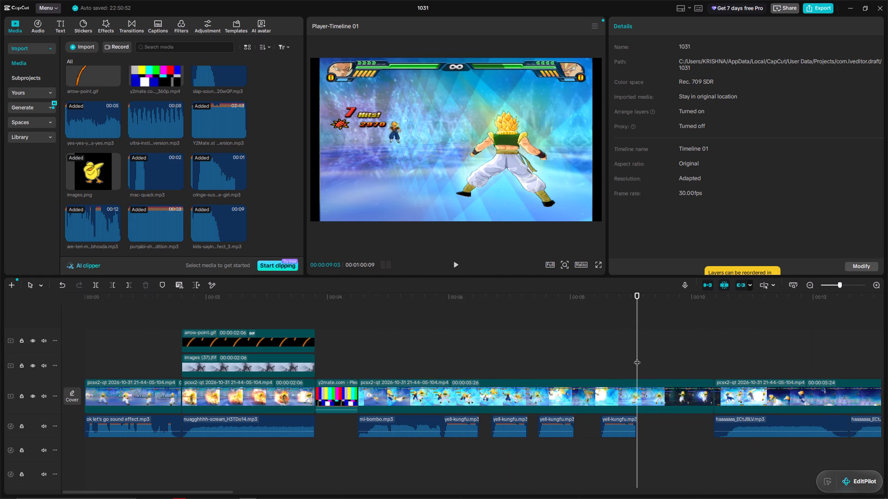
pyautogui.moveTo(300, 214); pyautogui.dragTo(301, 166)
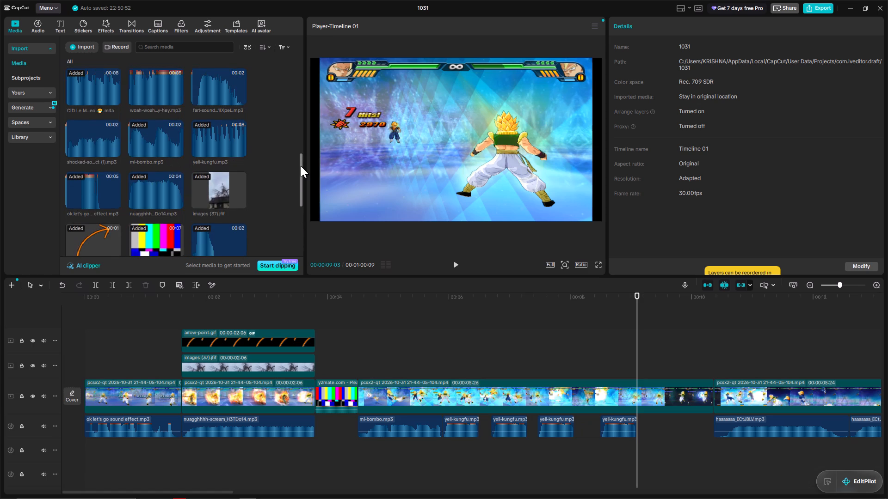
pyautogui.moveTo(301, 166); pyautogui.dragTo(304, 140)
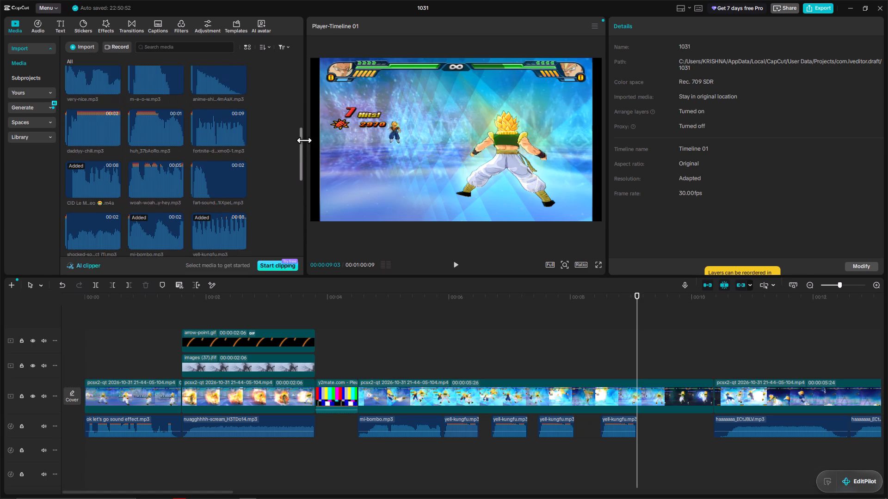
pyautogui.moveTo(304, 140); pyautogui.dragTo(304, 117)
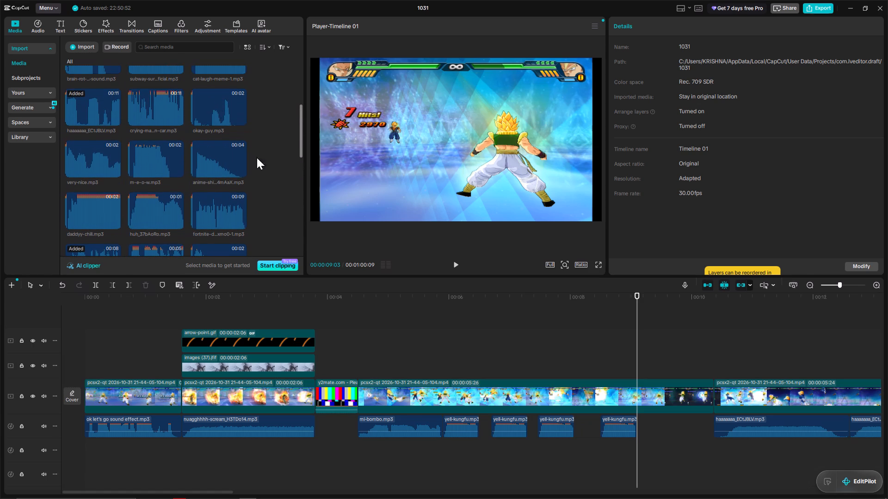
pyautogui.click(219, 161)
pyautogui.click(241, 170)
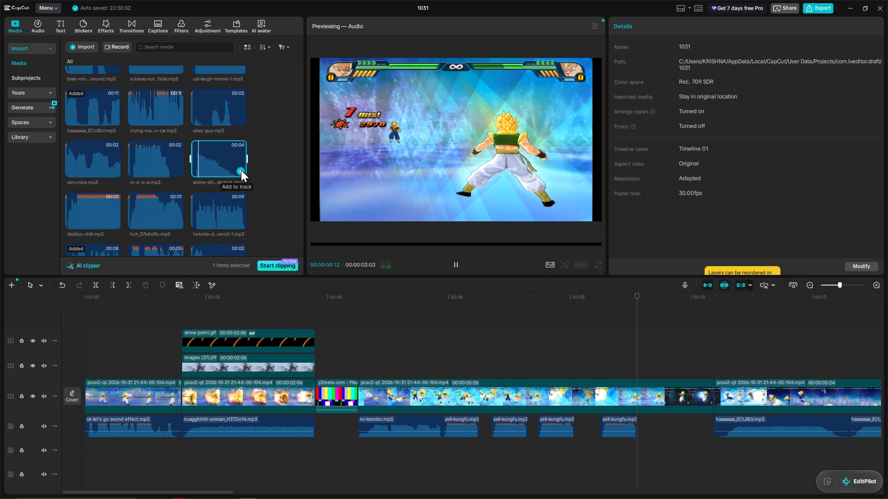
# Play the cut from 00:00:08:07 and again from 00:00:09:03 to check the anime-shine sound and the fight clips up to about 00:00:18.
pyautogui.click(585, 353)
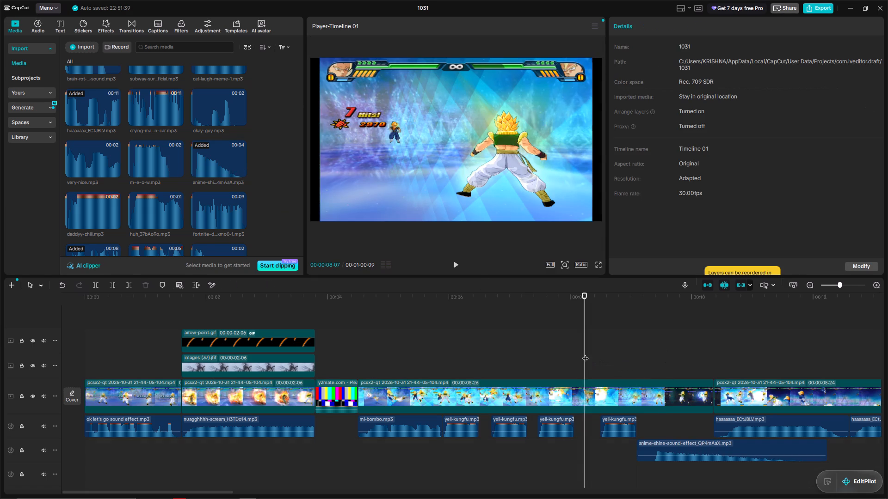
pyautogui.press('space')
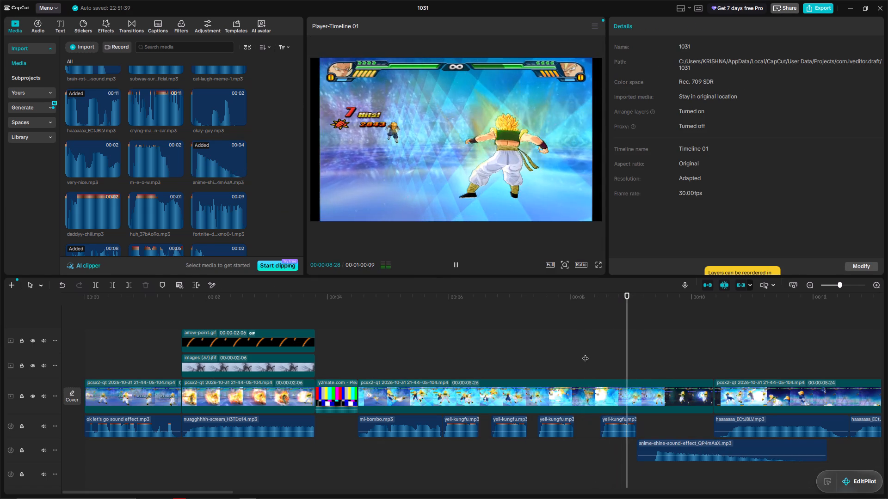
pyautogui.press('space')
pyautogui.click(637, 365)
pyautogui.click(638, 365)
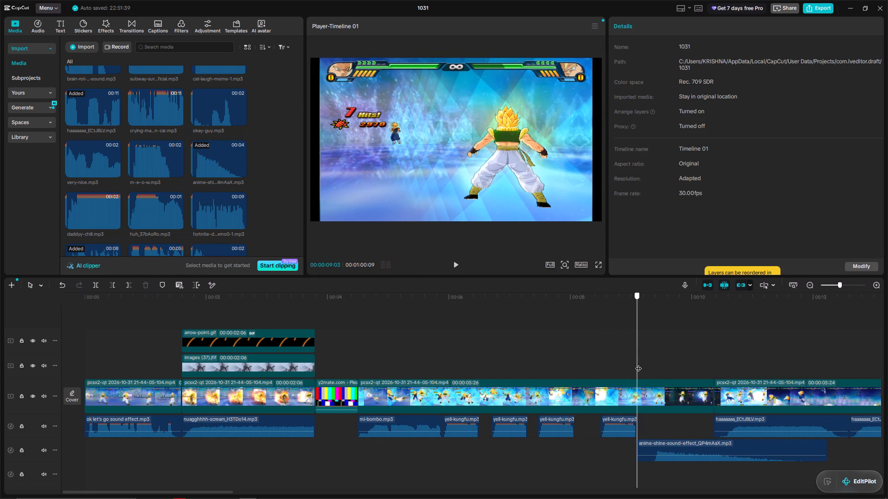
pyautogui.press('space')
pyautogui.press('space')
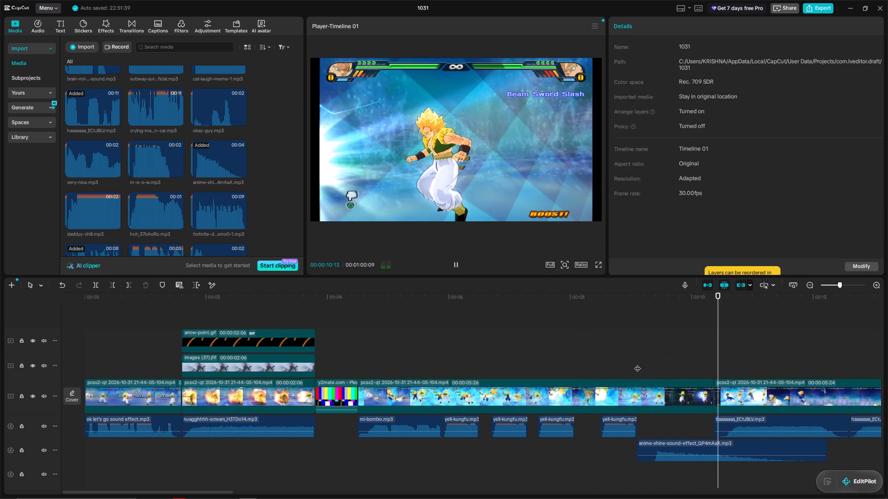
pyautogui.press('space')
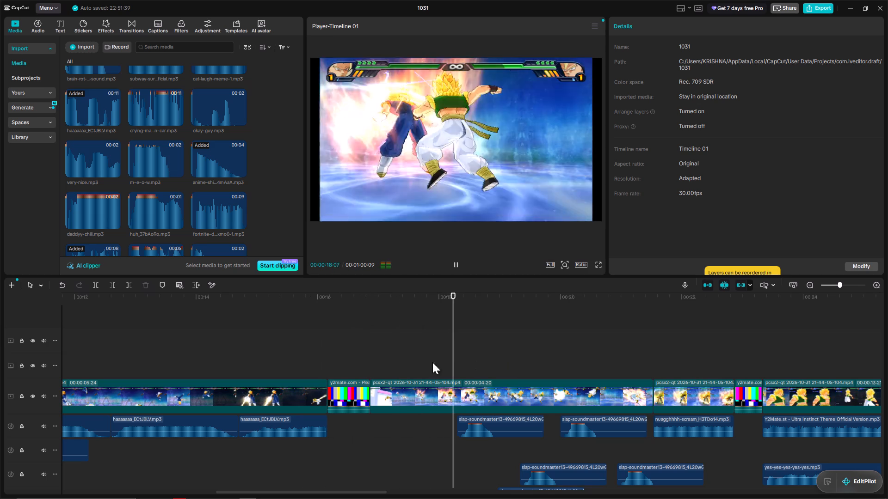
pyautogui.press('space')
# Place the playhead at 00:00:16:26, after the second color bars, and audition imported sounds such as engineer, headshot, cat-laugh-meme, okay-guy and crying-man.
pyautogui.click(370, 358)
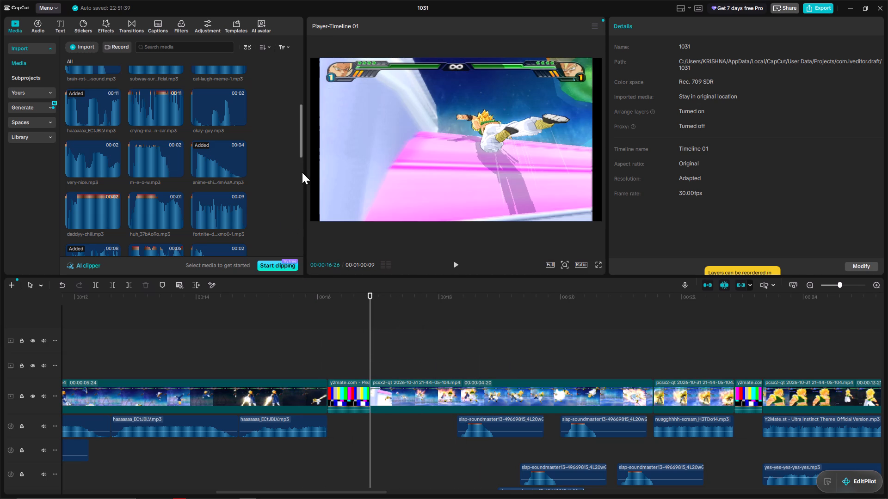
pyautogui.moveTo(300, 135); pyautogui.dragTo(302, 117)
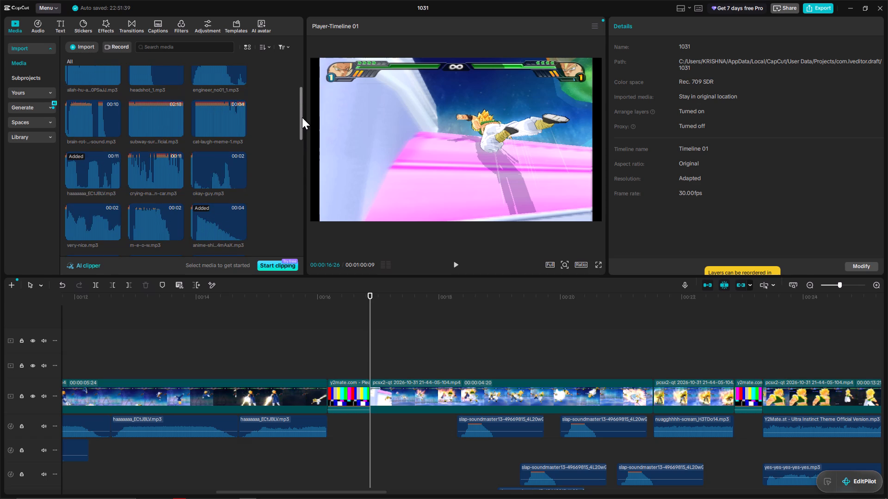
pyautogui.moveTo(302, 117); pyautogui.dragTo(306, 80)
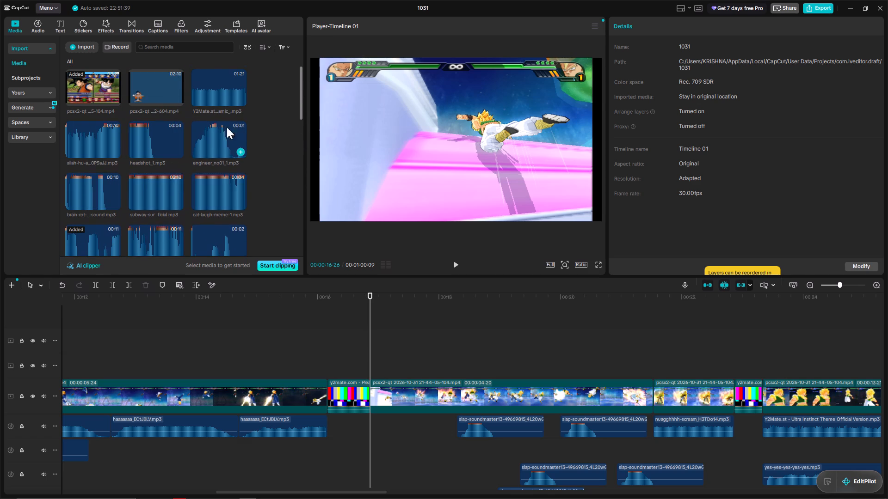
pyautogui.click(205, 129)
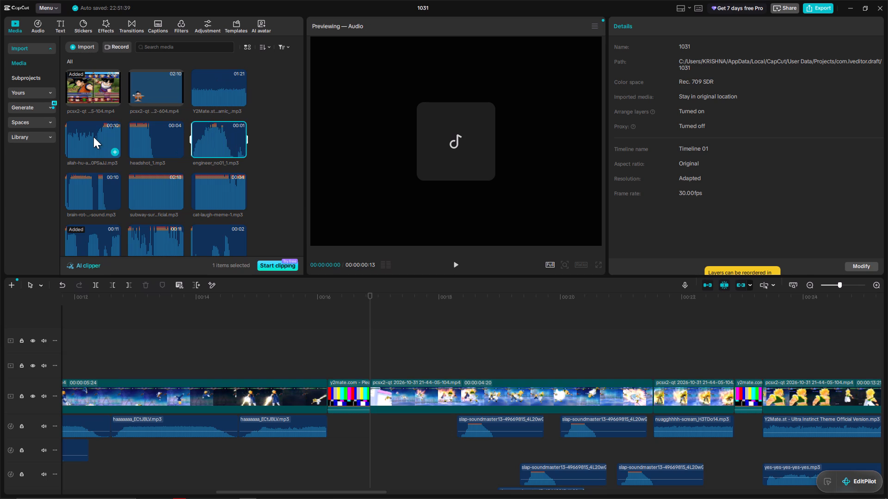
pyautogui.click(134, 135)
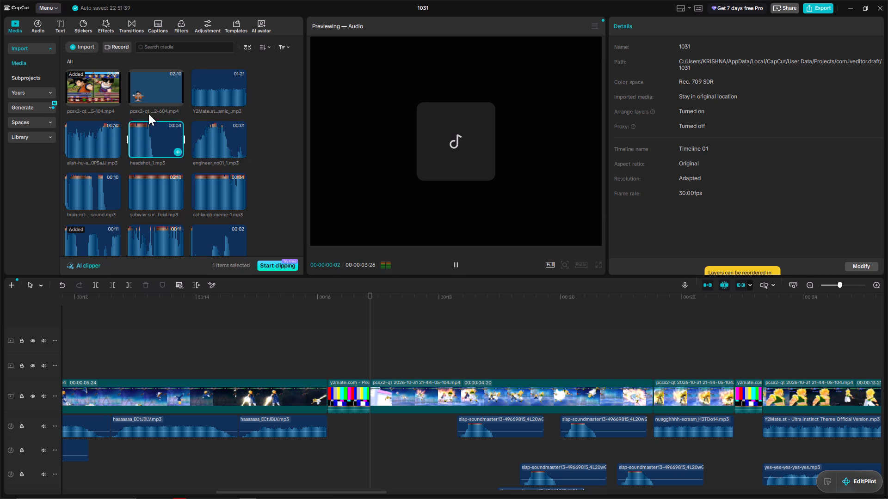
pyautogui.click(204, 80)
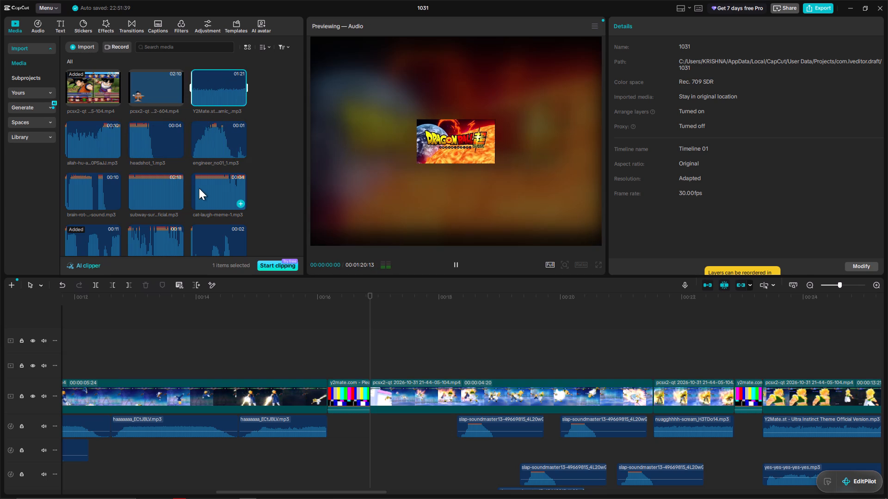
pyautogui.click(199, 188)
pyautogui.click(203, 238)
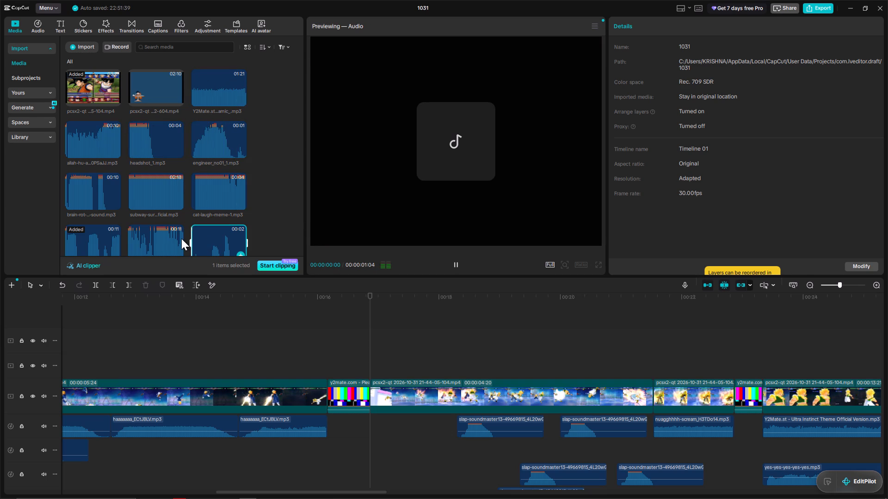
pyautogui.click(152, 238)
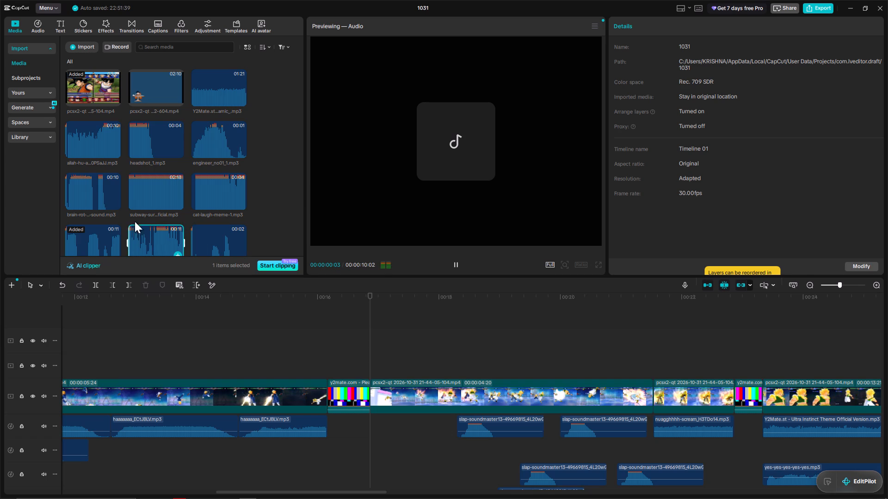
pyautogui.press('space')
# Audition more imported sounds, including m-e-o-w, very-nice, fortnite, huh, daddyy-chill, woah-woah, fart and shocked, for the spot after the second color bars.
pyautogui.moveTo(300, 105); pyautogui.dragTo(300, 122)
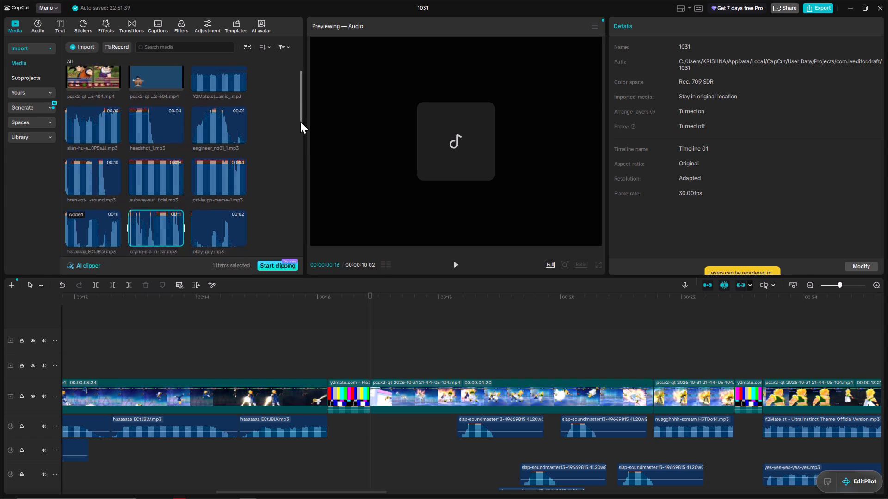
pyautogui.moveTo(300, 122); pyautogui.dragTo(300, 157)
pyautogui.click(169, 112)
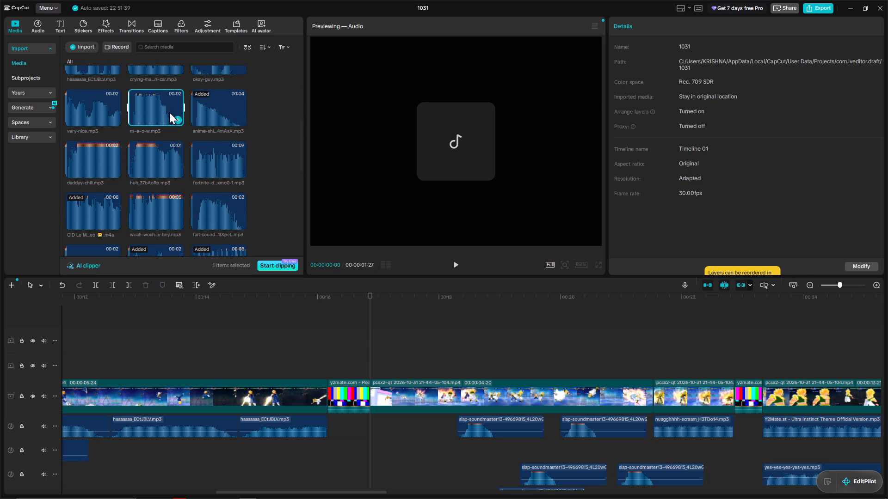
pyautogui.click(77, 106)
pyautogui.click(206, 108)
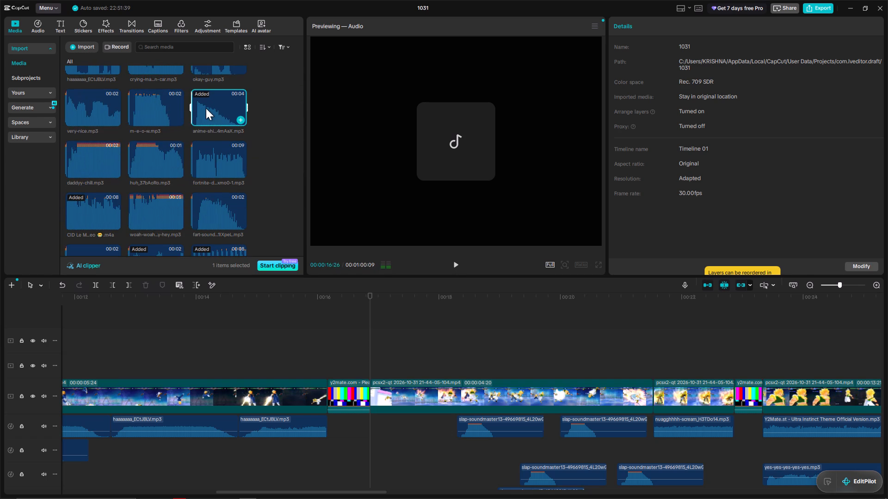
pyautogui.click(205, 158)
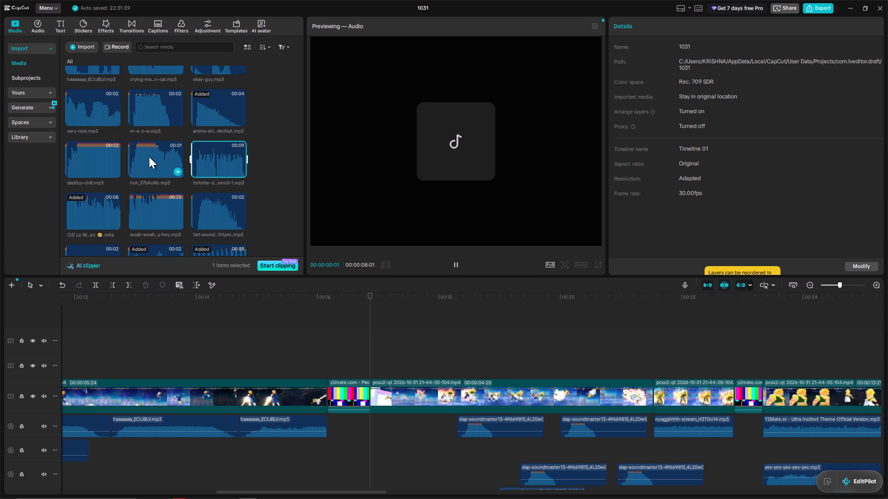
pyautogui.click(148, 156)
pyautogui.click(89, 151)
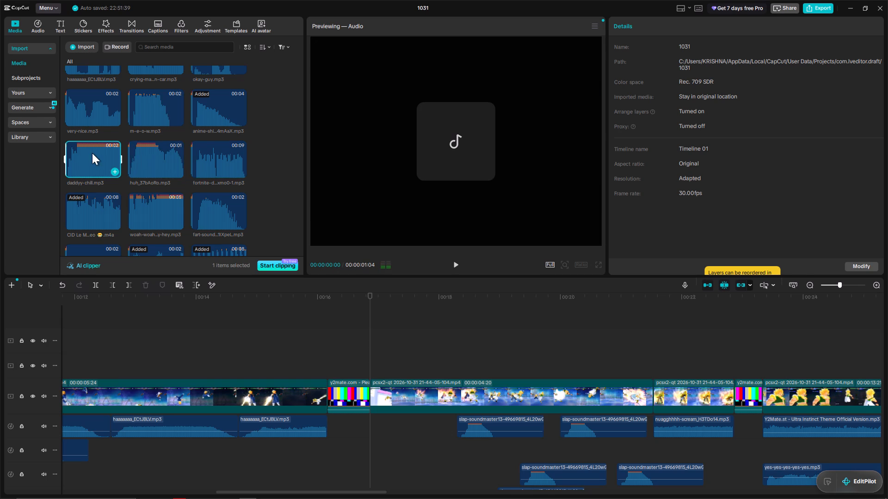
pyautogui.click(91, 205)
pyautogui.click(150, 209)
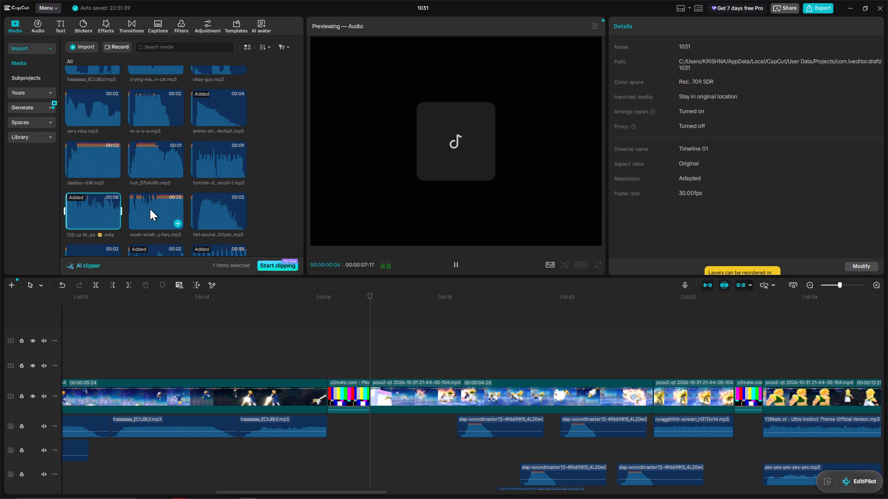
pyautogui.click(201, 206)
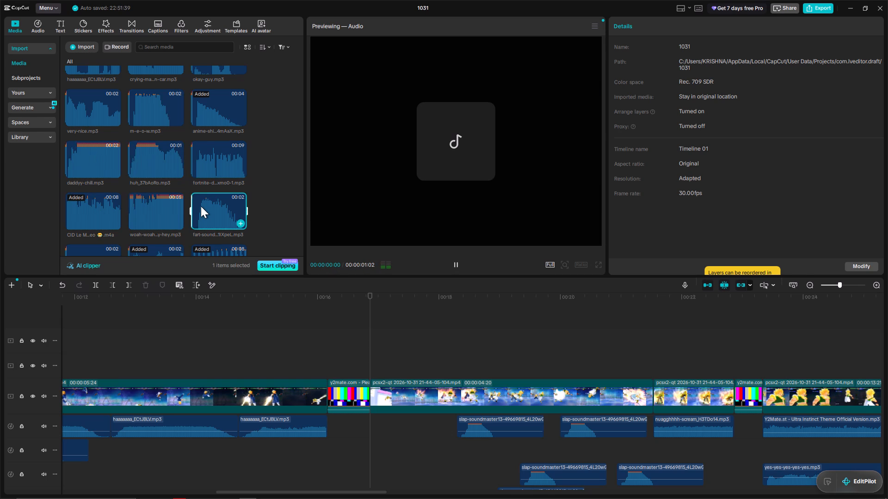
pyautogui.moveTo(301, 151); pyautogui.dragTo(301, 171)
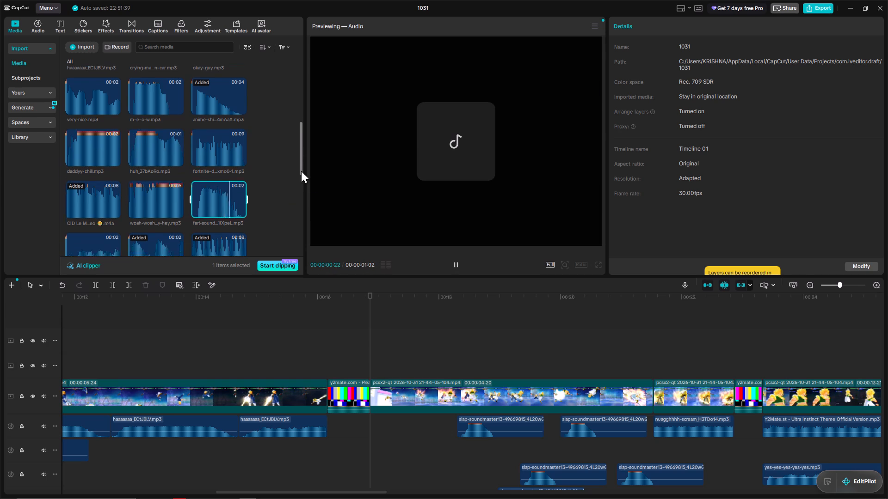
pyautogui.moveTo(301, 171); pyautogui.dragTo(301, 171)
pyautogui.click(85, 184)
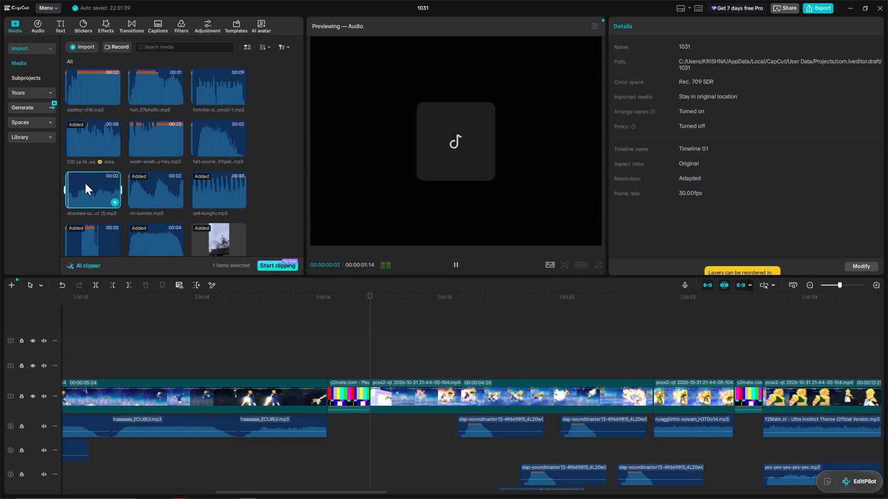
pyautogui.click(145, 229)
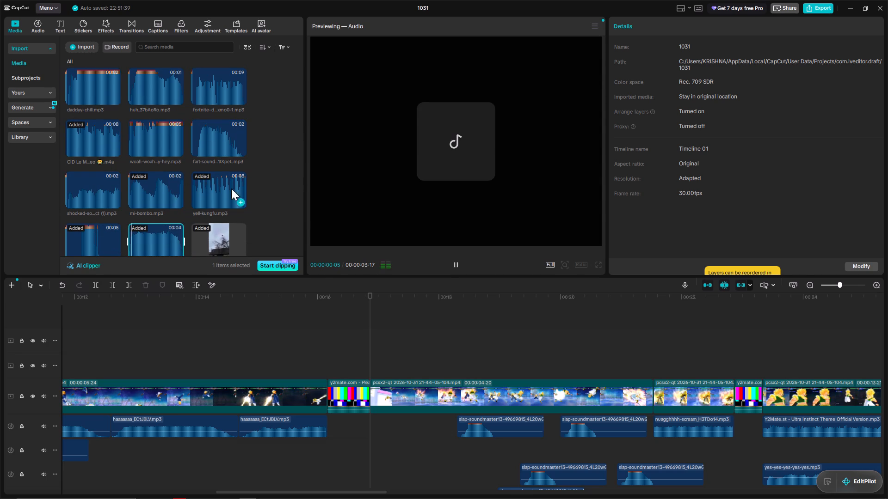
pyautogui.press('space')
# Play the cut in stretches from 00:00:16:11 to about 00:00:59:27 to check the remaining fight clips, color bars and meme sounds.
pyautogui.click(340, 336)
pyautogui.press('space')
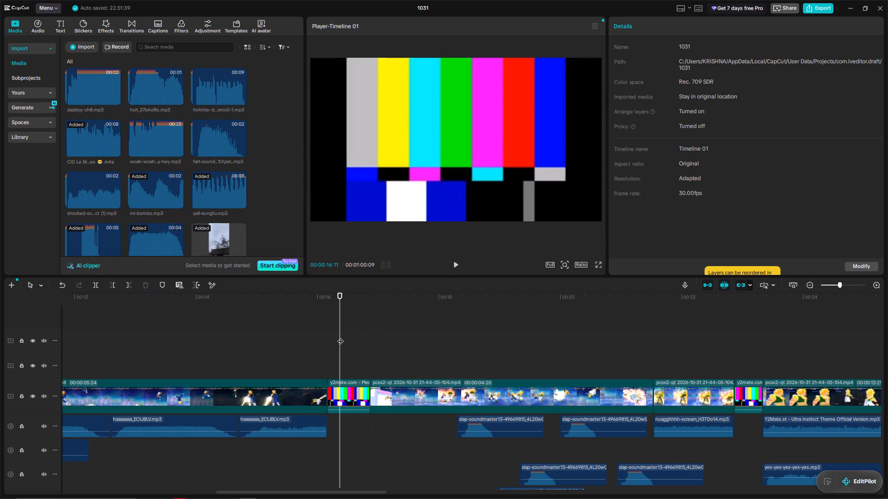
pyautogui.click(361, 336)
pyautogui.press('space')
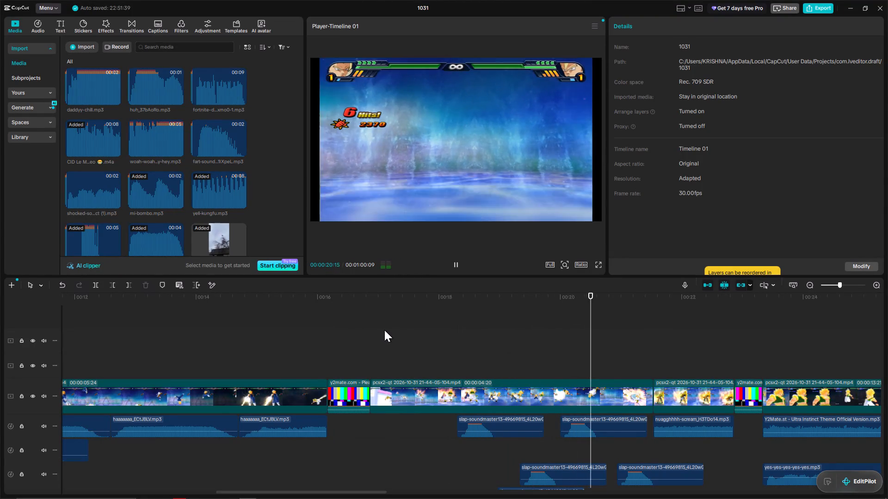
pyautogui.press('space')
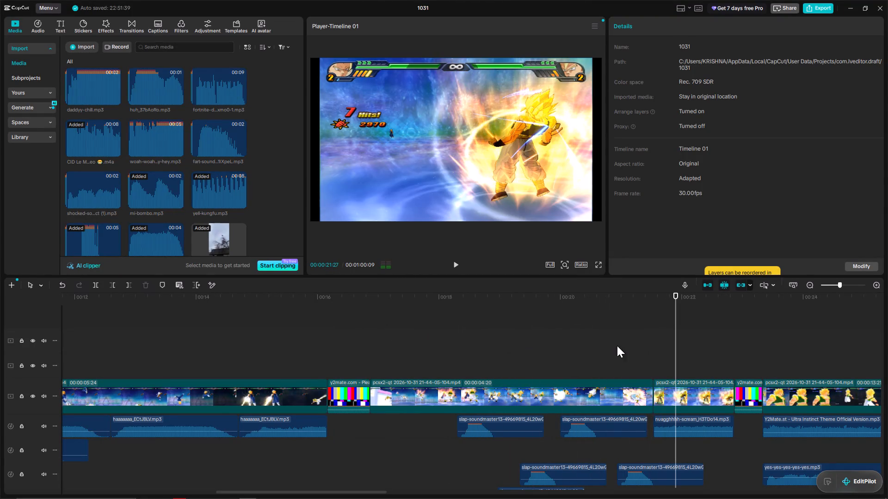
pyautogui.click(650, 358)
pyautogui.press('space')
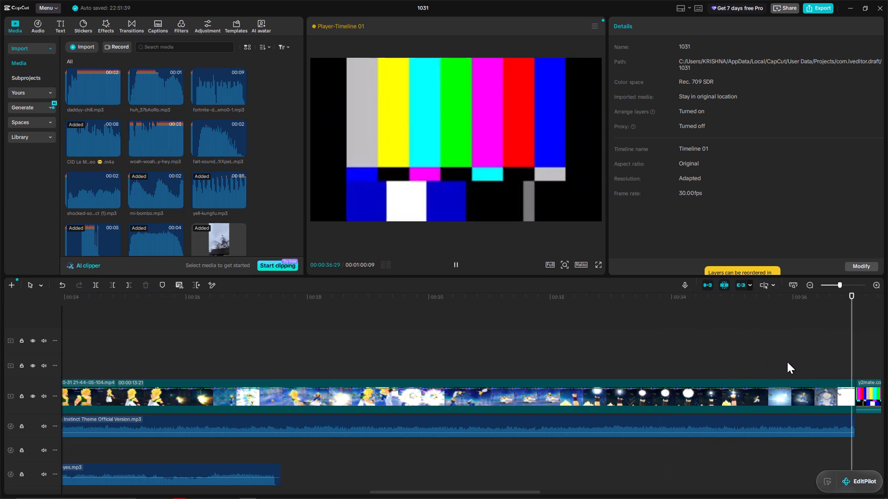
pyautogui.press('space')
pyautogui.click(190, 340)
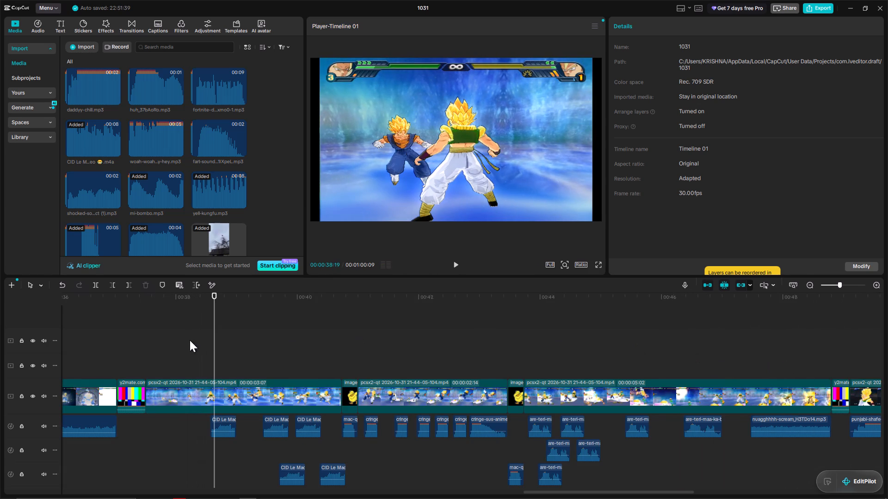
pyautogui.press('space')
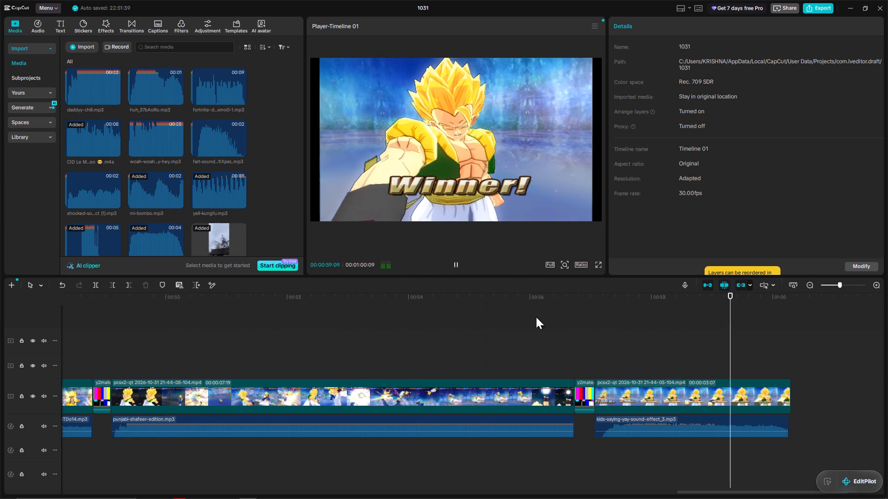
pyautogui.press('space')
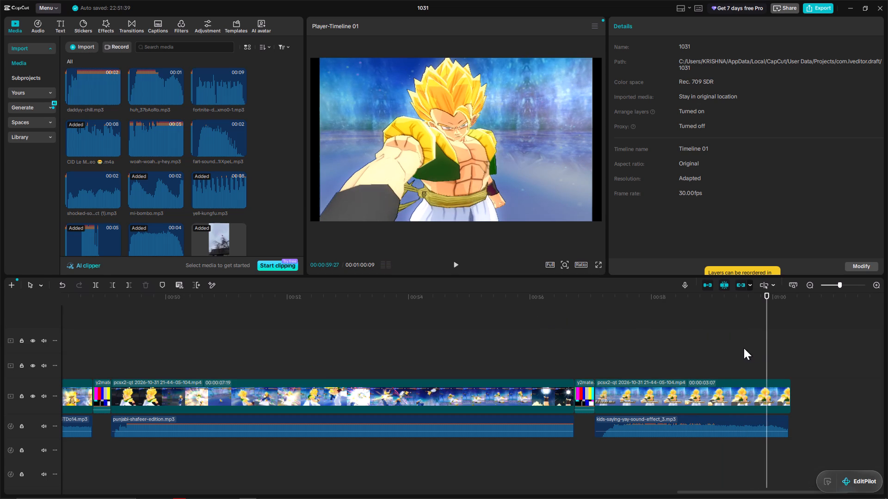
# Place the playhead at 00:00:57:02, the start of the final Winner clip, and open the text options.
pyautogui.click(733, 351)
pyautogui.click(680, 353)
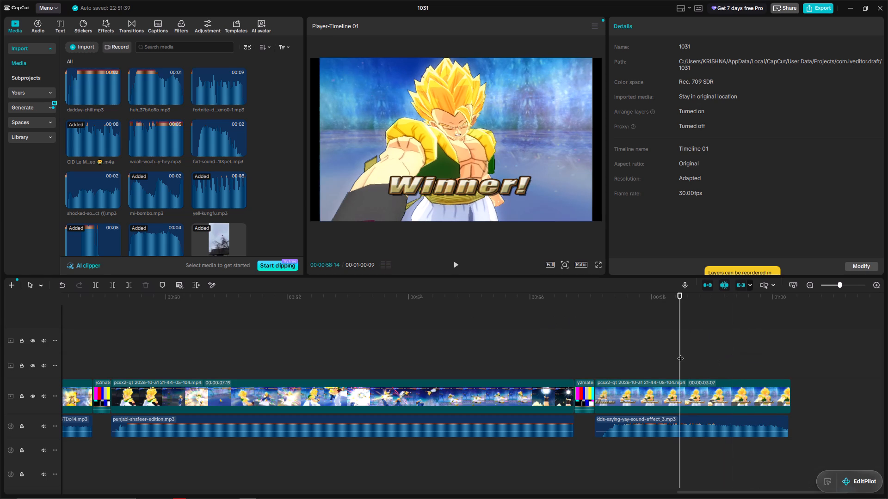
pyautogui.click(595, 357)
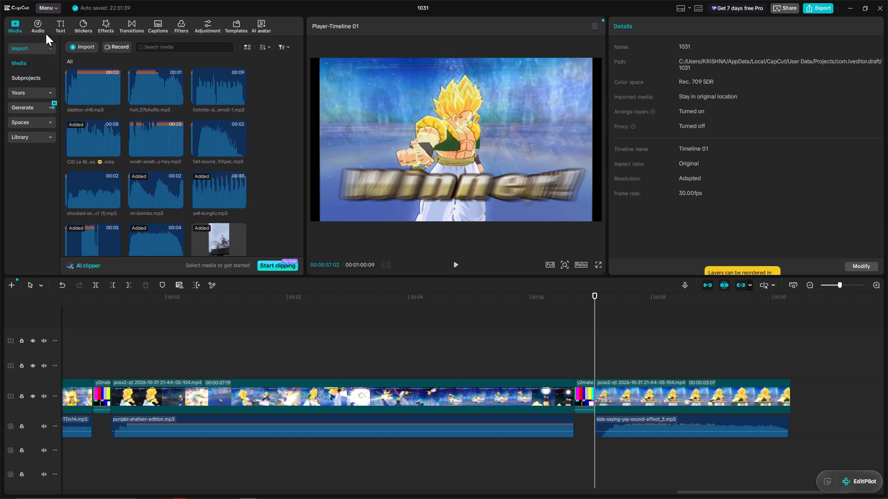
pyautogui.click(56, 27)
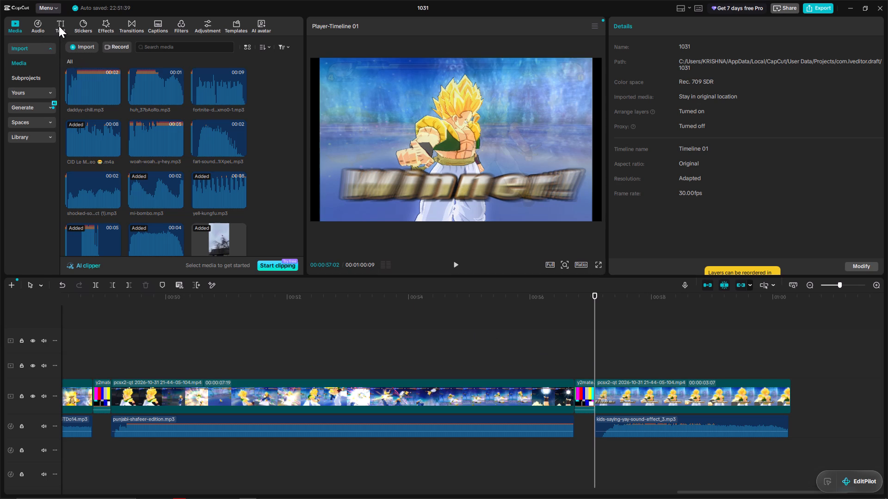
pyautogui.click(59, 26)
pyautogui.click(141, 308)
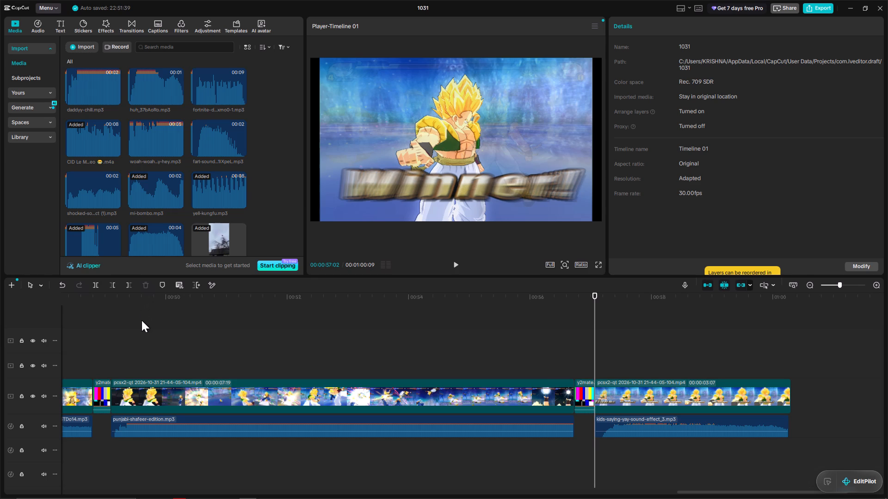
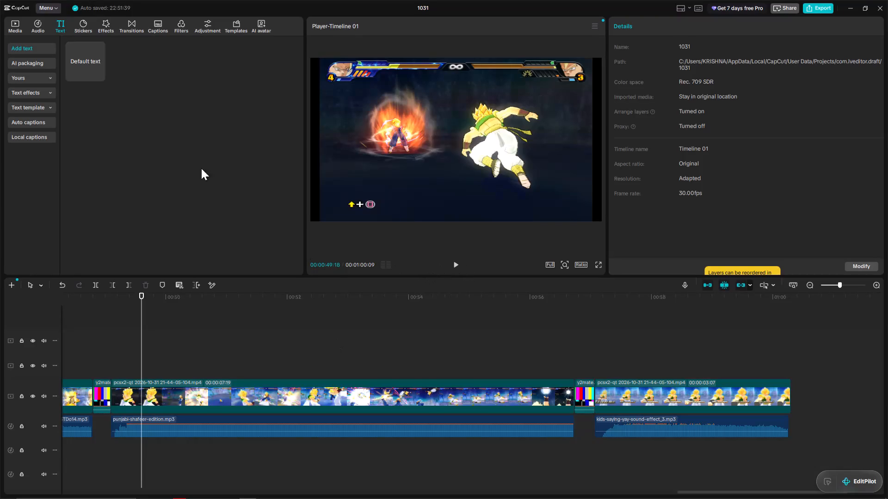
# Add a default text clip at 00:00:57:02, the start of the final Winner clip, reading "Subscribe GnG :D".
pyautogui.click(594, 362)
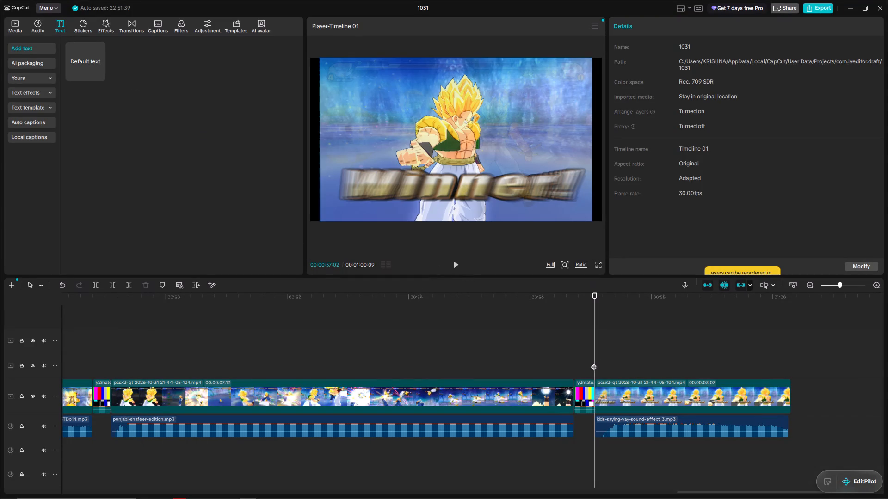
pyautogui.click(98, 74)
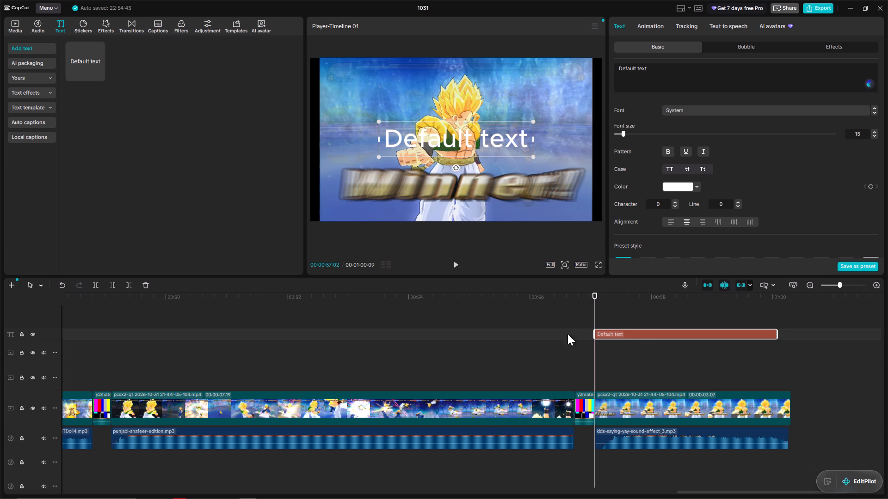
pyautogui.keyDown('ctrl'); pyautogui.click(752, 84); pyautogui.keyUp('ctrl')
pyautogui.hotkey('ctrl', 'a')
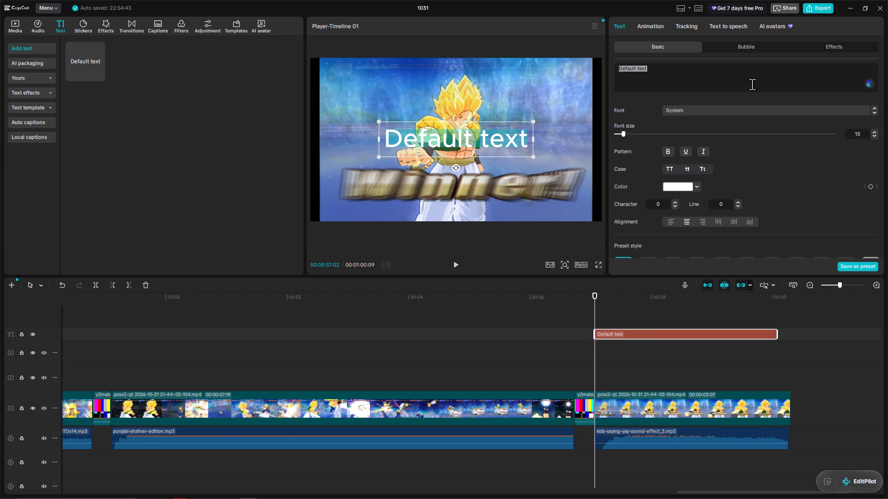
pyautogui.write('Subscribe GnG :D')
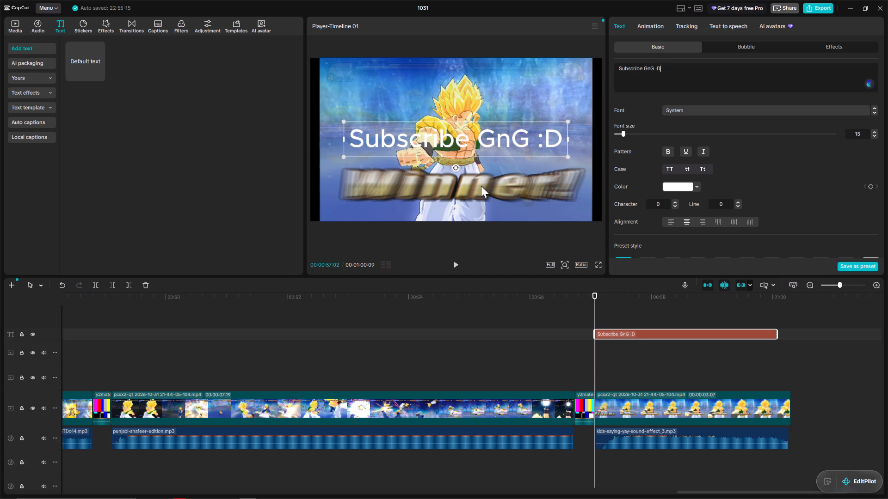
# Make the "Subscribe GnG :D" text bold.
pyautogui.click(666, 152)
# Check the available bubble and effect styles for the "Subscribe GnG :D" text.
pyautogui.scroll(1, 886, 151)
pyautogui.scroll(-1, 885, 151)
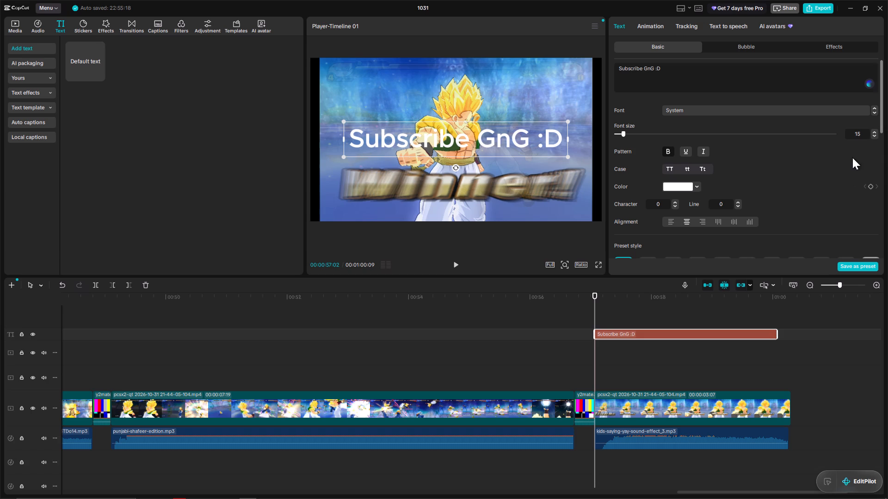
pyautogui.moveTo(881, 107); pyautogui.dragTo(882, 130)
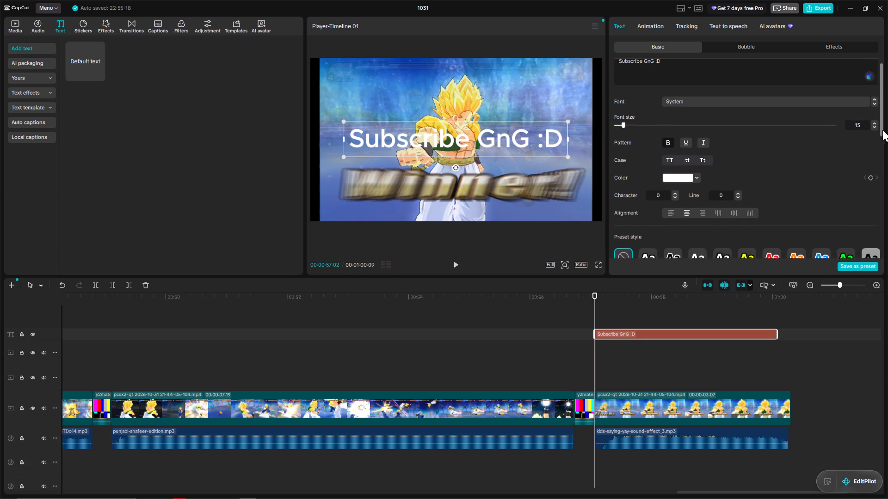
pyautogui.moveTo(882, 130); pyautogui.dragTo(883, 152)
pyautogui.click(836, 48)
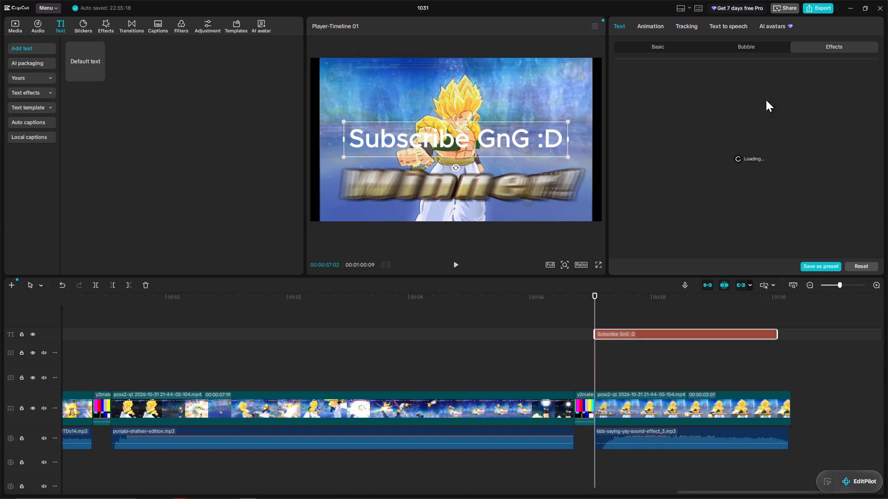
pyautogui.click(664, 49)
pyautogui.click(763, 45)
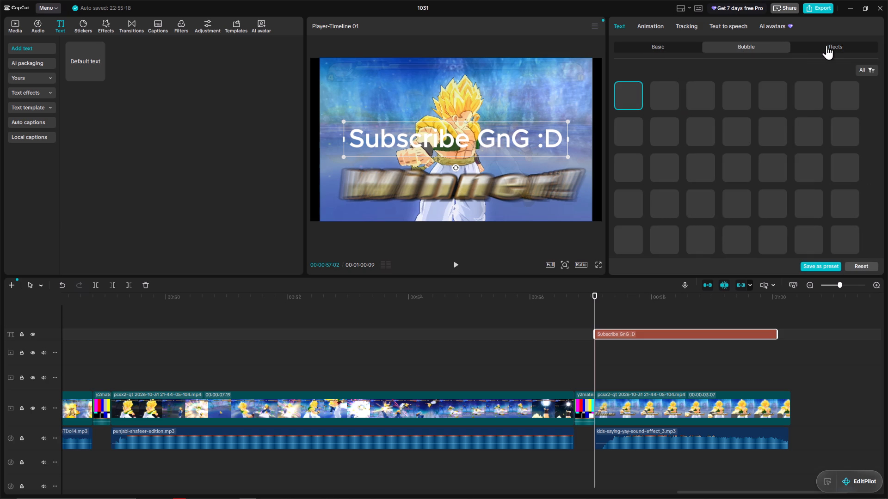
pyautogui.click(790, 100)
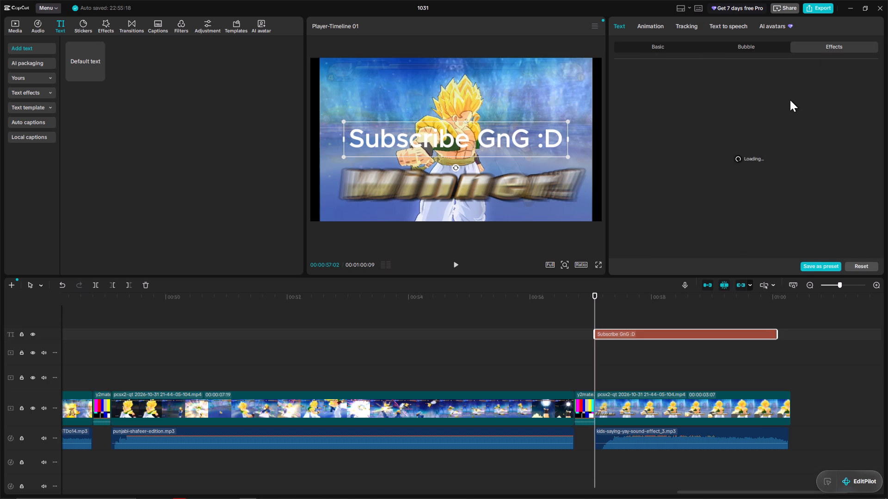
pyautogui.click(743, 46)
pyautogui.click(830, 47)
pyautogui.click(666, 46)
# Compare preset styles on the "Subscribe GnG :D" text and apply the white one with a thick black outline.
pyautogui.moveTo(881, 114); pyautogui.dragTo(880, 123)
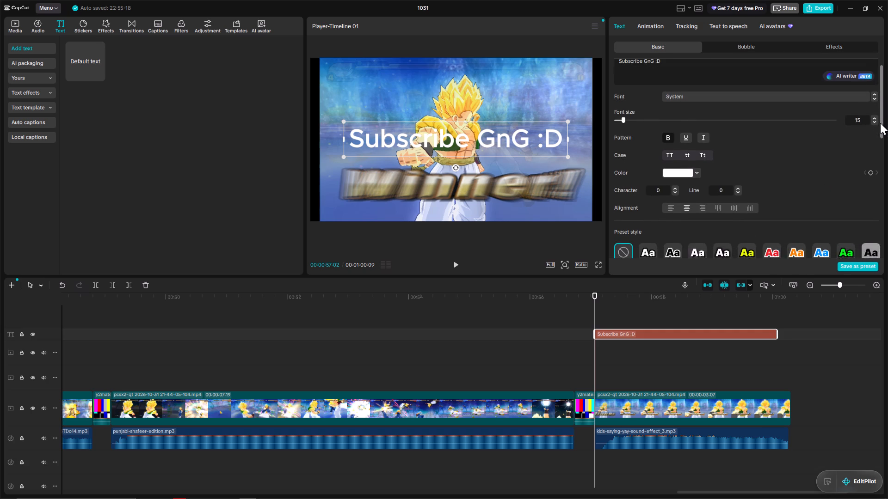
pyautogui.moveTo(880, 123); pyautogui.dragTo(880, 146)
pyautogui.click(743, 206)
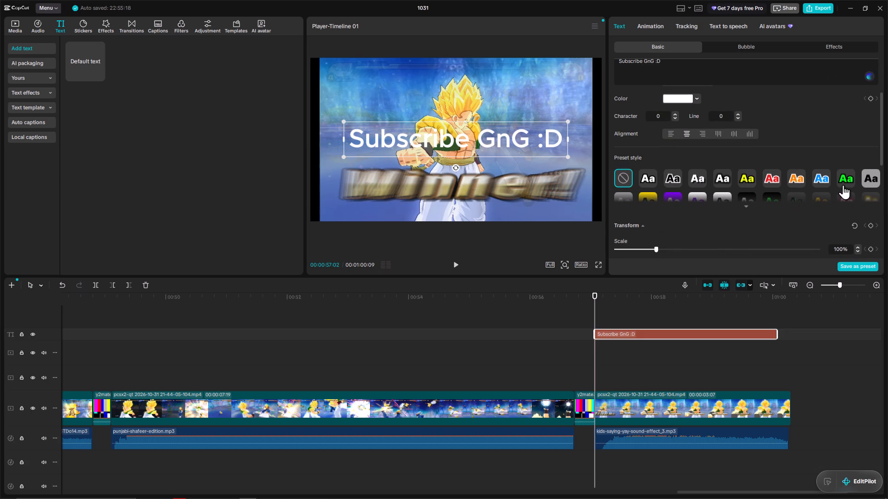
pyautogui.doubleClick(697, 176)
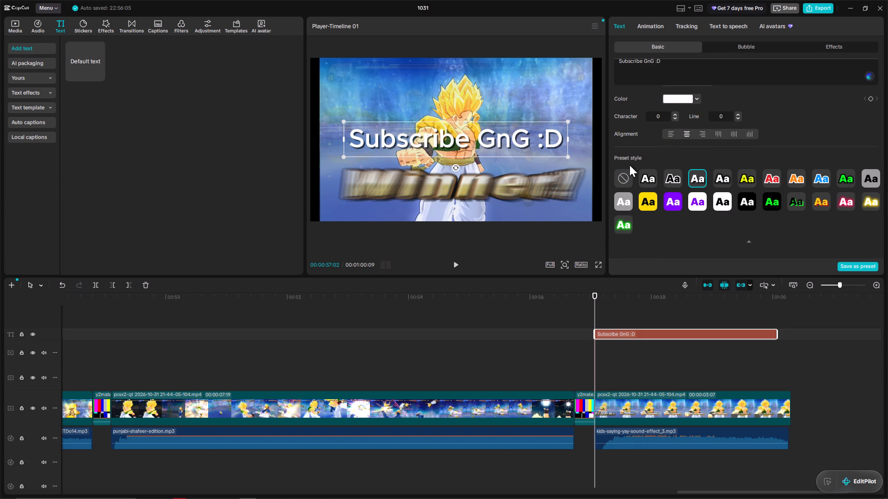
pyautogui.doubleClick(644, 181)
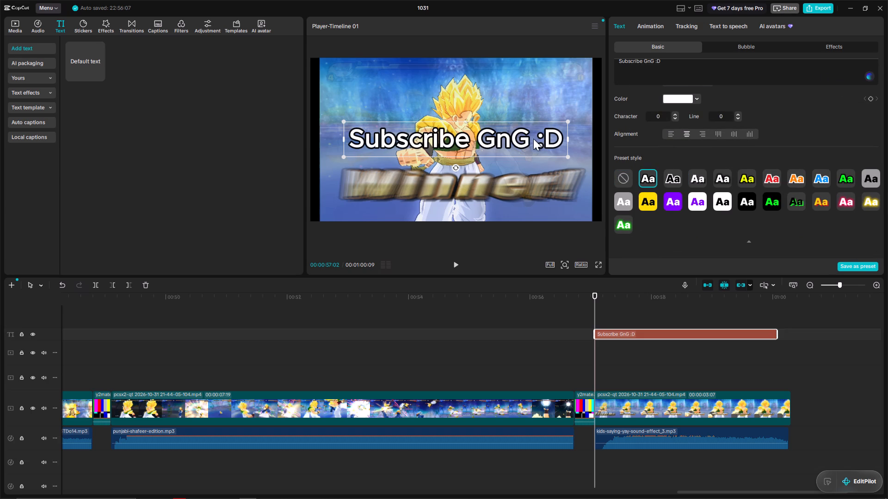
# Move the "Subscribe GnG :D" text to the top of the video frame, centred horizontally above the fighter.
pyautogui.moveTo(506, 140); pyautogui.dragTo(509, 85)
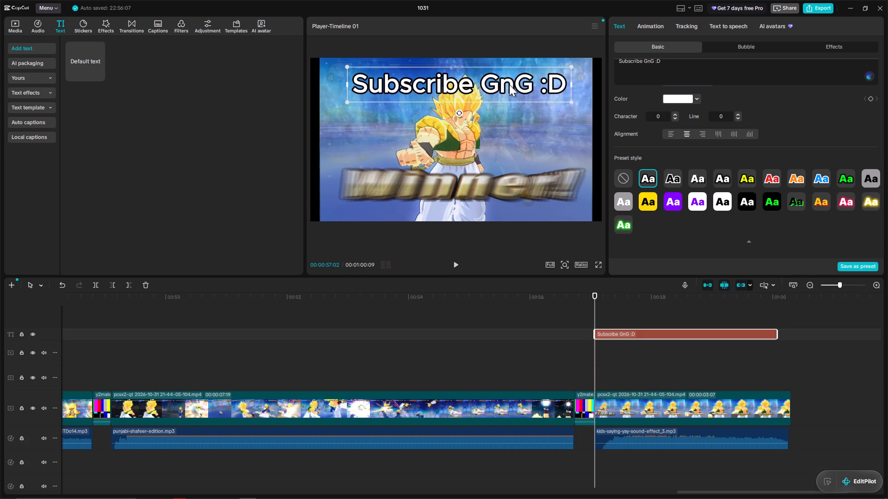
pyautogui.moveTo(509, 85); pyautogui.dragTo(507, 83)
# Play the ending from 00:00:57:02 to check the "Subscribe GnG :D" text over the Winner clip.
pyautogui.click(457, 264)
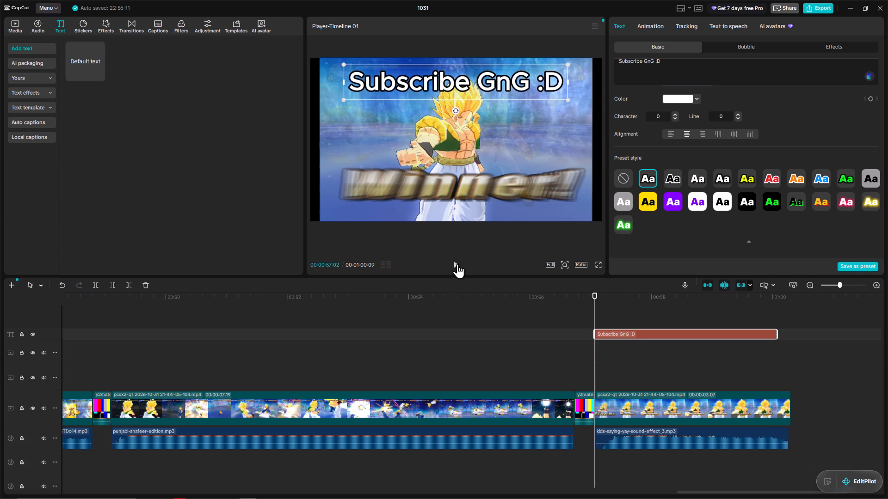
pyautogui.click(457, 264)
pyautogui.click(558, 318)
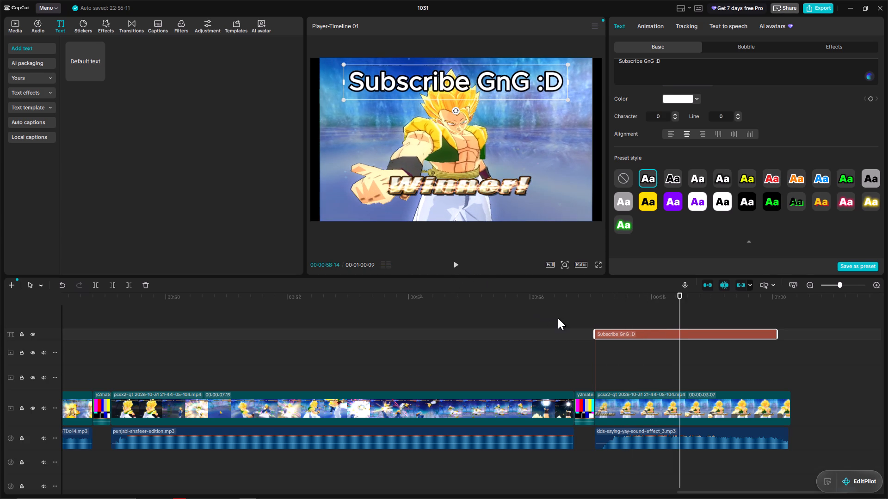
pyautogui.press('space')
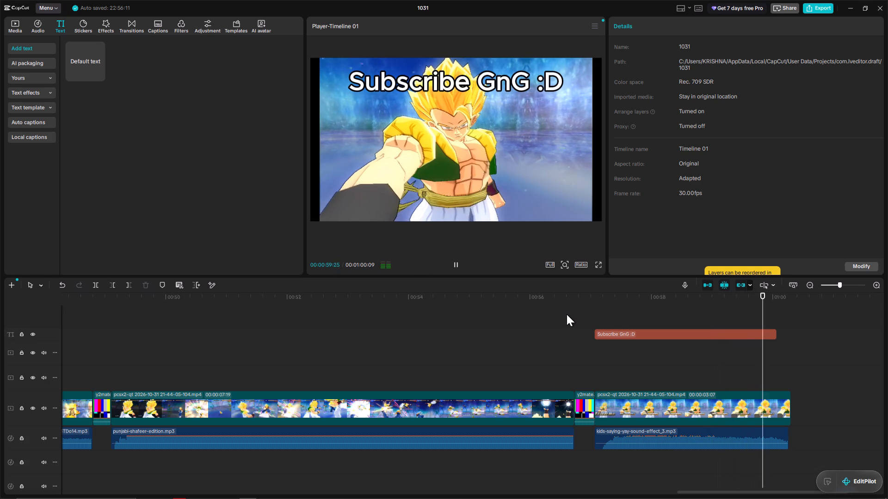
# Extend the end of the "Subscribe GnG :D" text clip to 00:01:00:09, matching the end of the final video clip.
pyautogui.click(770, 331)
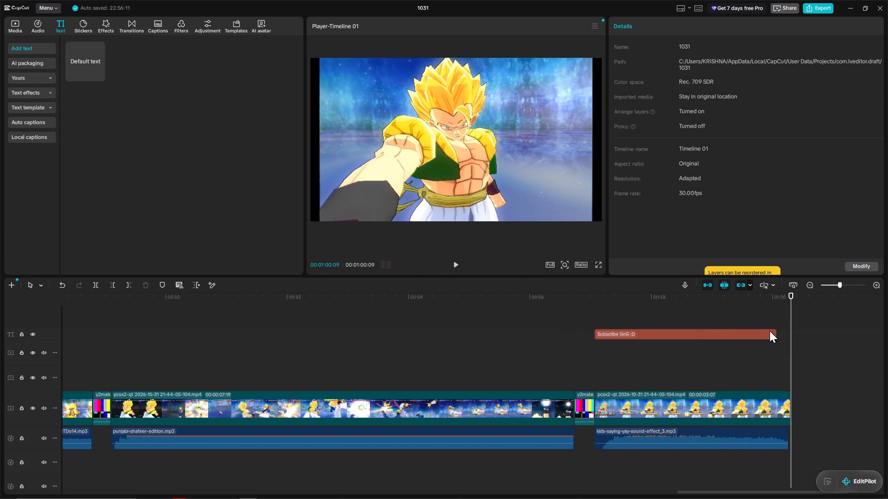
pyautogui.moveTo(775, 335); pyautogui.dragTo(787, 335)
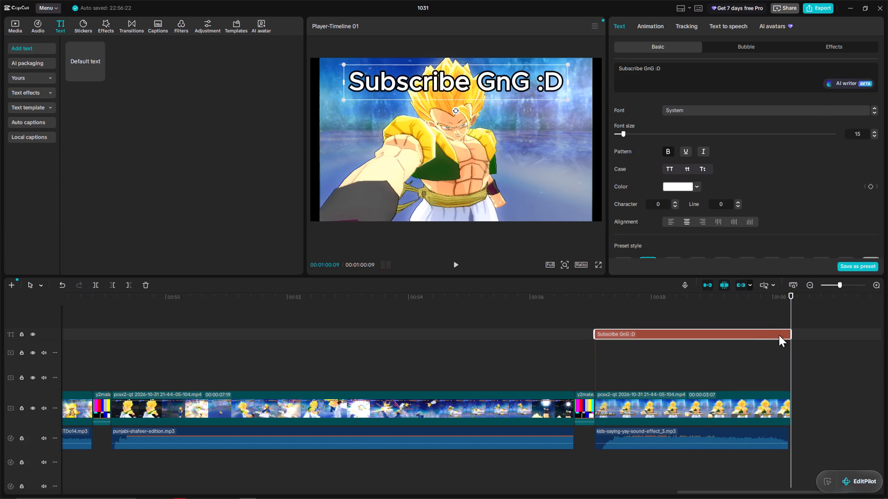
pyautogui.doubleClick(779, 335)
# Apply the Fade Out exit animation to the "Subscribe GnG :D" text with a 0.5 s duration.
pyautogui.click(653, 26)
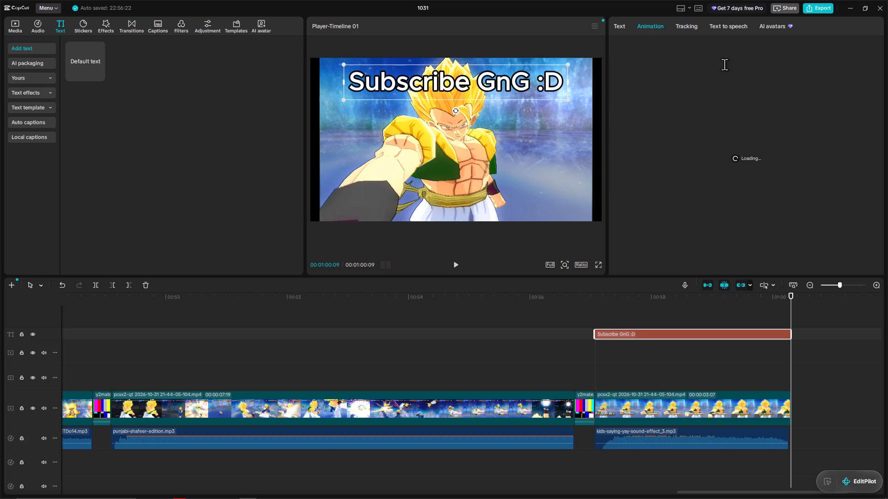
pyautogui.click(747, 45)
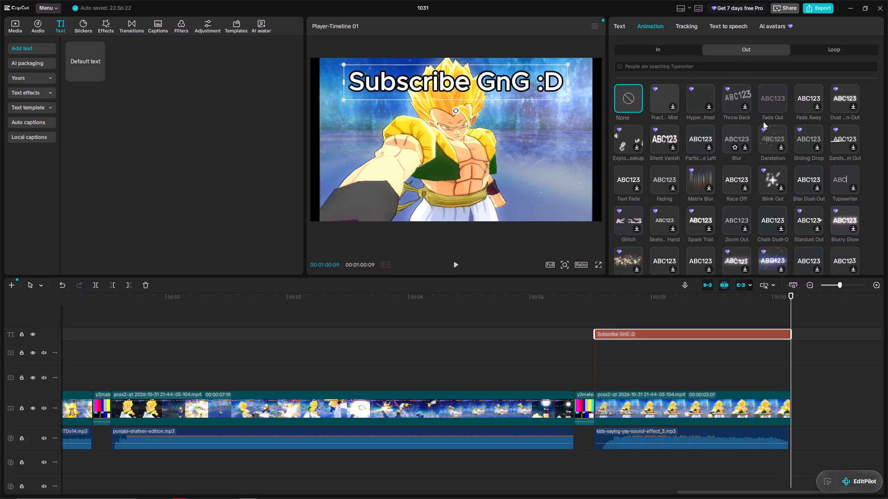
pyautogui.doubleClick(783, 92)
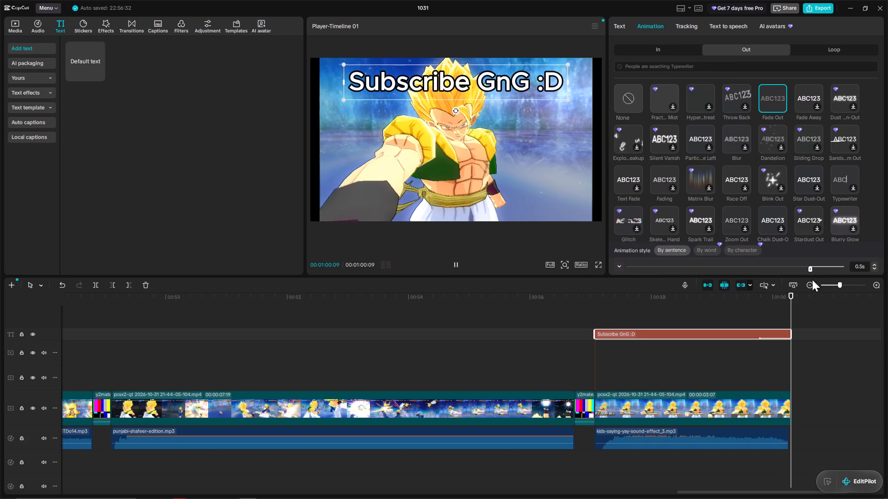
pyautogui.click(680, 301)
pyautogui.press('space')
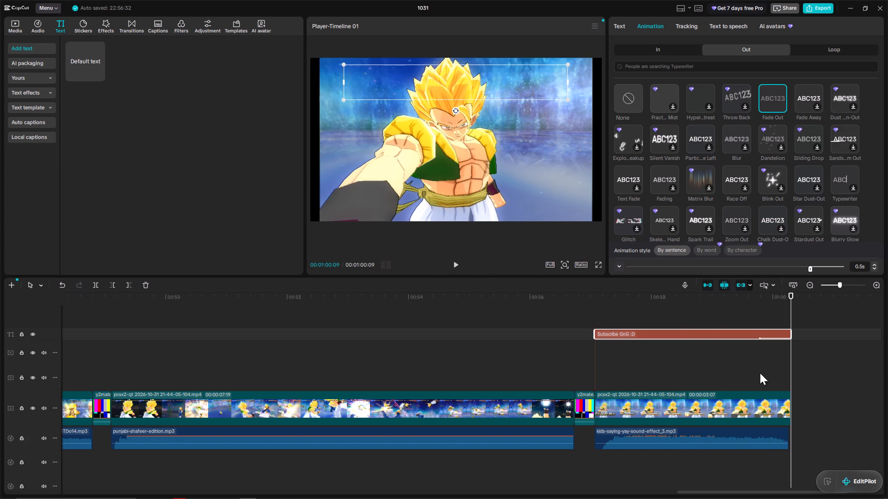
# Apply the 0.5 s Fade Out exit animation to the final Winner video clip and preview the ending.
pyautogui.doubleClick(764, 400)
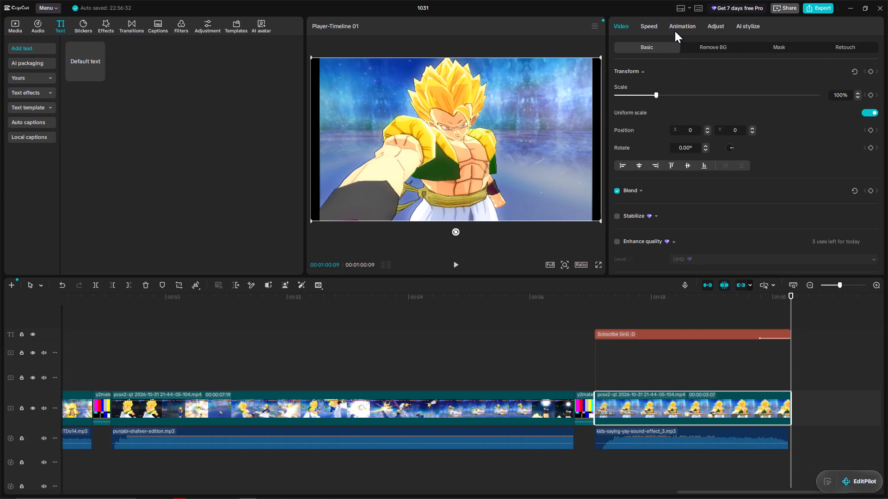
pyautogui.click(678, 30)
pyautogui.click(679, 26)
pyautogui.click(757, 45)
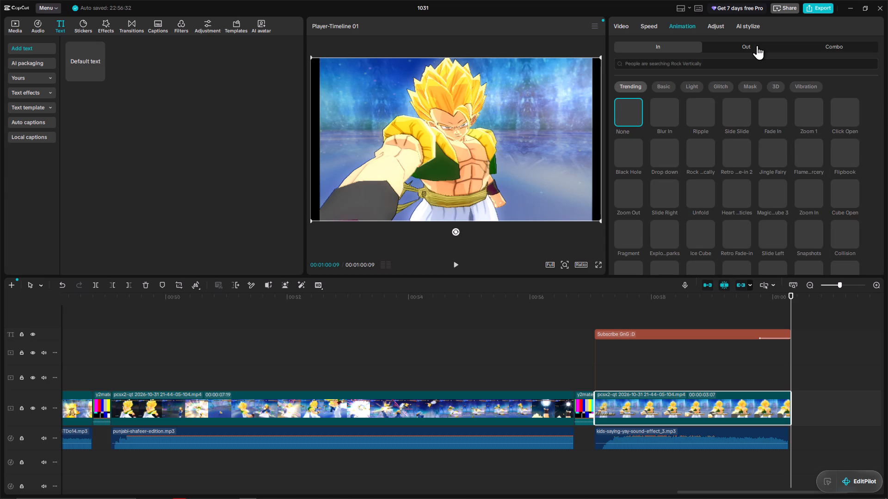
pyautogui.doubleClick(769, 106)
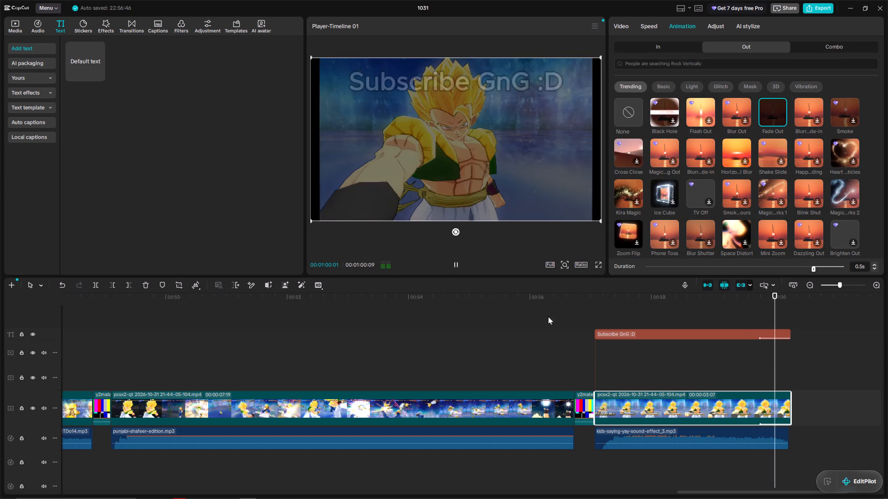
pyautogui.click(583, 324)
pyautogui.press('space')
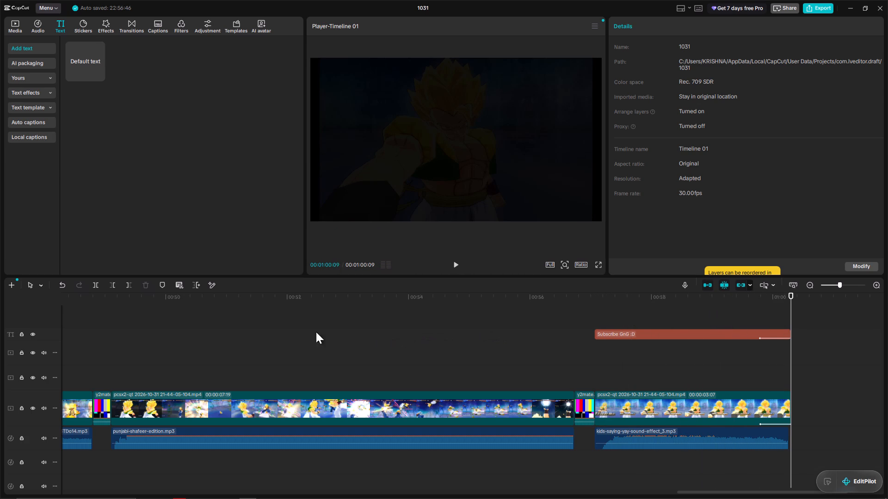
# Play the cut from the beginning to about 00:00:06:28 to review the opening clips and sounds.
pyautogui.press('space')
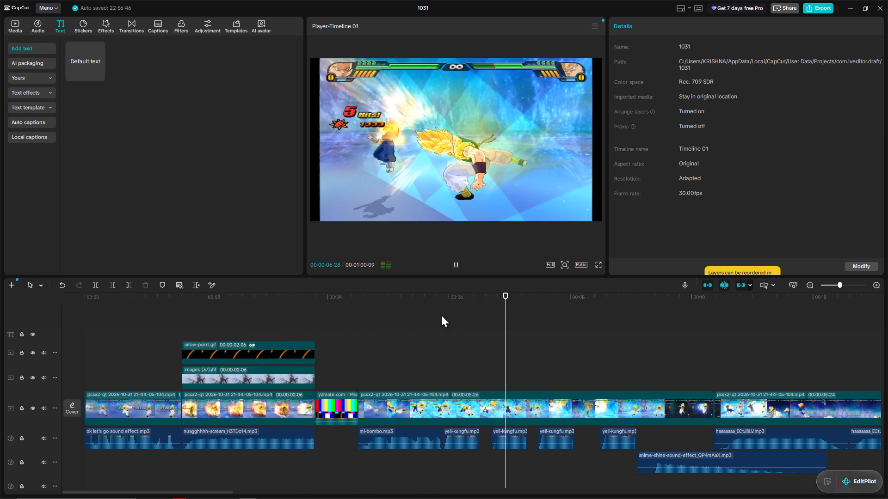
pyautogui.press('space')
# Paste a copy of the first yell-kungfu sound at 00:00:06:05 on the audio track below it.
pyautogui.click(444, 347)
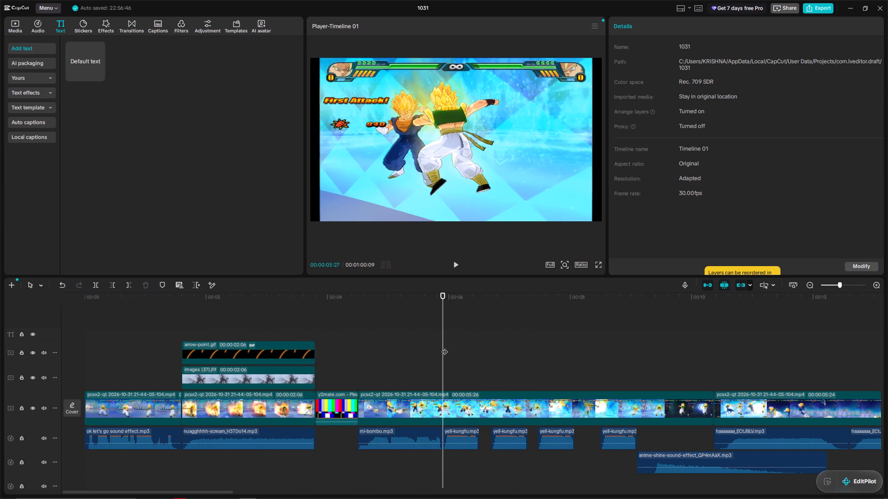
pyautogui.press('space')
pyautogui.press('space')
pyautogui.press('space')
pyautogui.press('space')
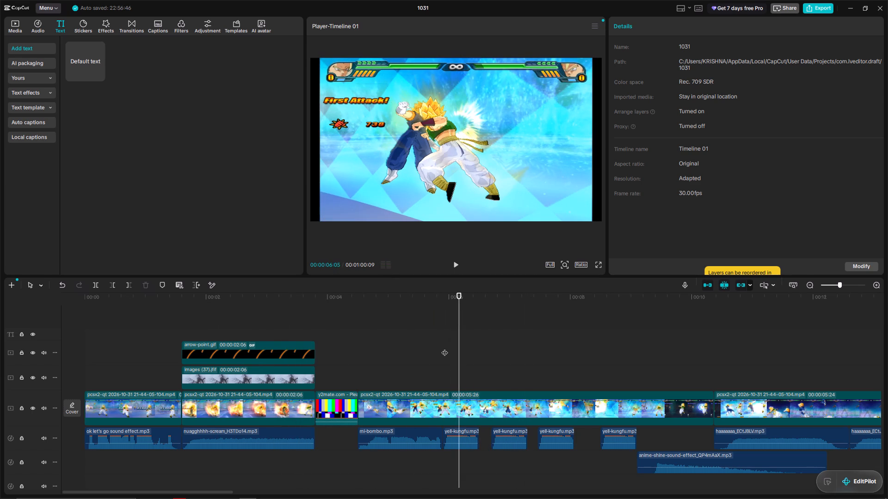
pyautogui.click(459, 431)
pyautogui.hotkey('ctrl', 'c')
pyautogui.hotkey('ctrl', 'v')
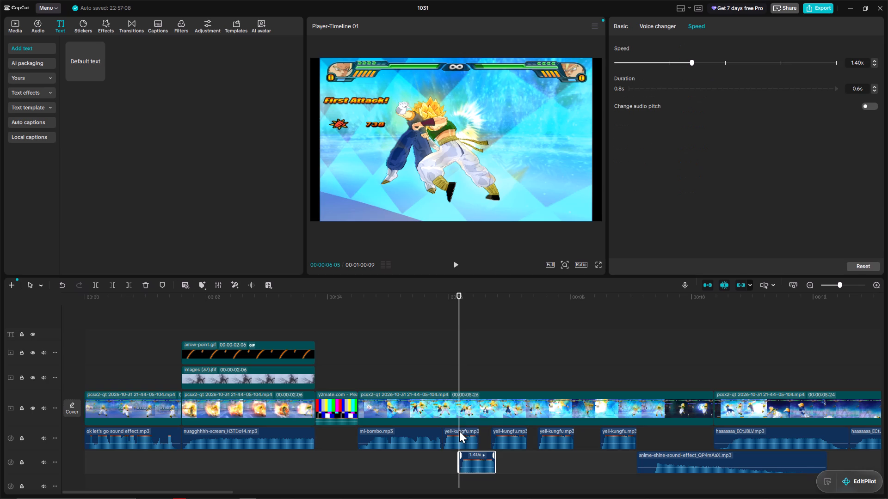
# Paste two more copies of the first yell-kungfu sound at 00:00:06:15 and 00:00:06:27 on the audio tracks below.
pyautogui.press('space')
pyautogui.press('space')
pyautogui.press('space')
pyautogui.press('space')
pyautogui.hotkey('ctrl', 'v')
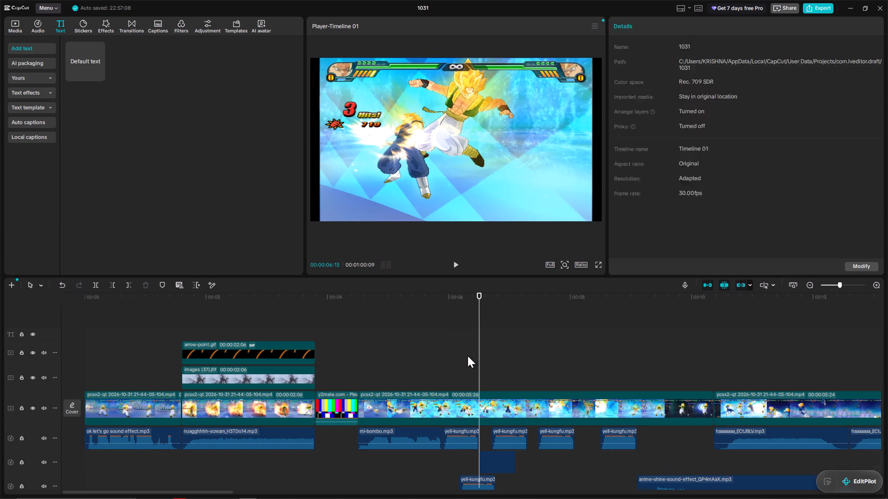
pyautogui.press('space')
pyautogui.press('space')
pyautogui.press('space')
pyautogui.press('space')
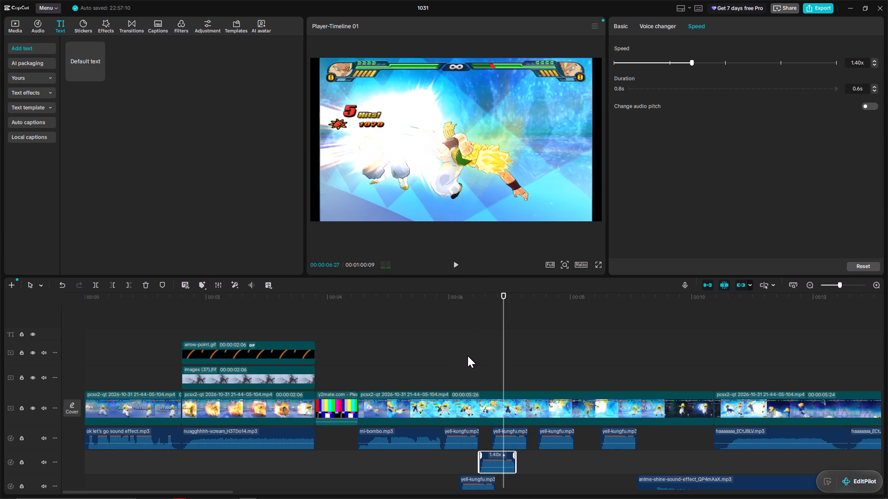
pyautogui.hotkey('ctrl', 'v')
# Play through the repeated yell-kungfu sounds up to about 00:00:11:16 to check their sync with the hits.
pyautogui.press('space')
pyautogui.press('space')
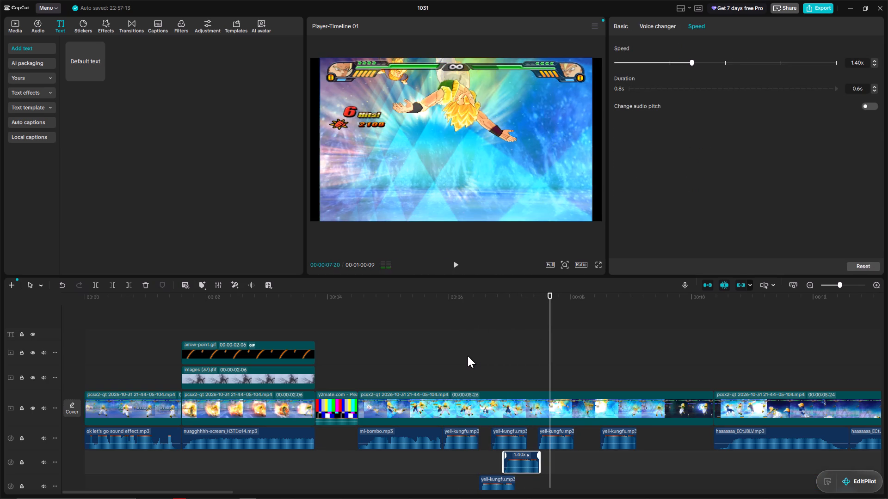
pyautogui.click(430, 356)
pyautogui.press('space')
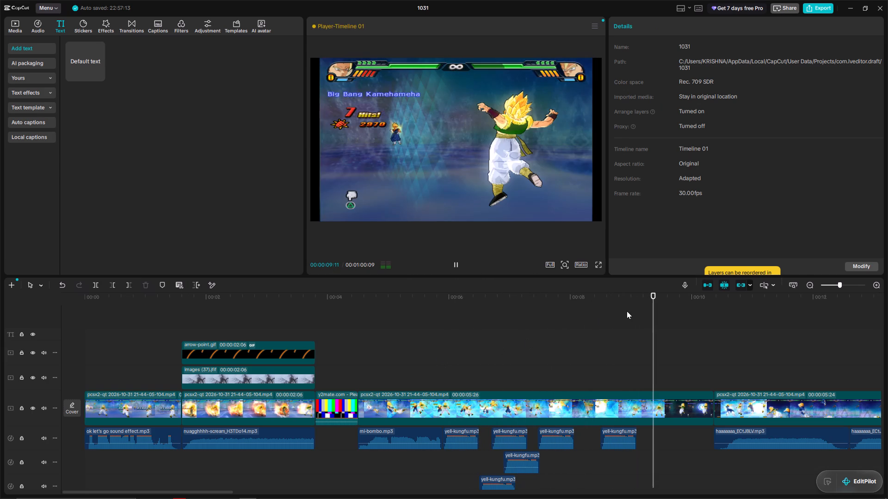
pyautogui.press('space')
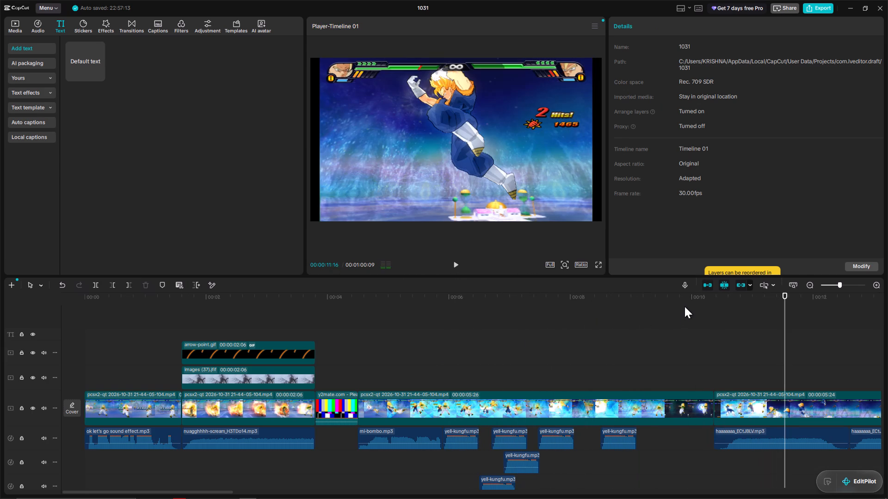
# Set the project's aspect ratio to 1:1.
pyautogui.click(581, 264)
pyautogui.click(632, 402)
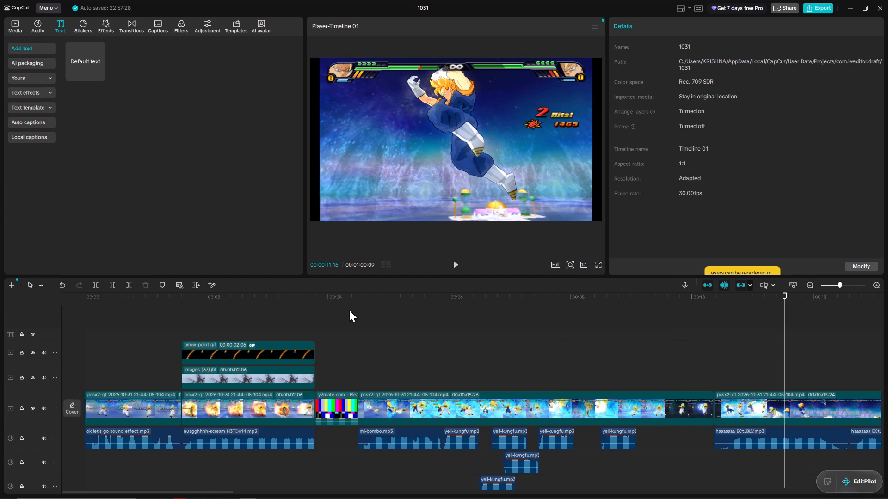
# Play the cut from the beginning to about 00:00:20:17 to review the sounds in the square frame.
pyautogui.click(86, 322)
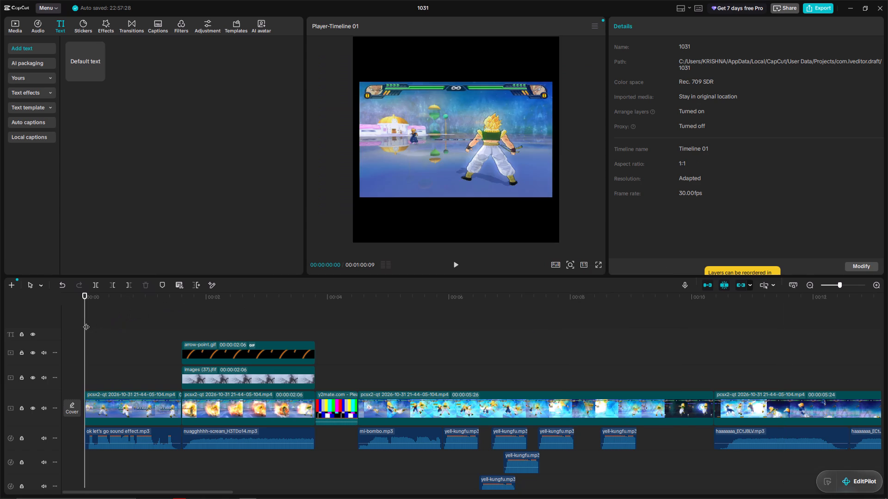
pyautogui.press('space')
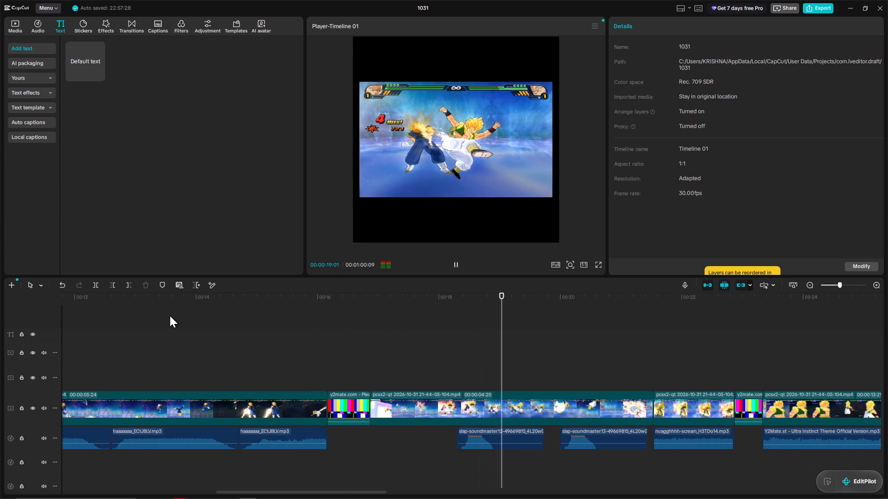
pyautogui.press('space')
# Locate the second hit of the combo and paste a copy of the first slap-soundmaster sound at 00:00:18:20 on the track below.
pyautogui.click(437, 372)
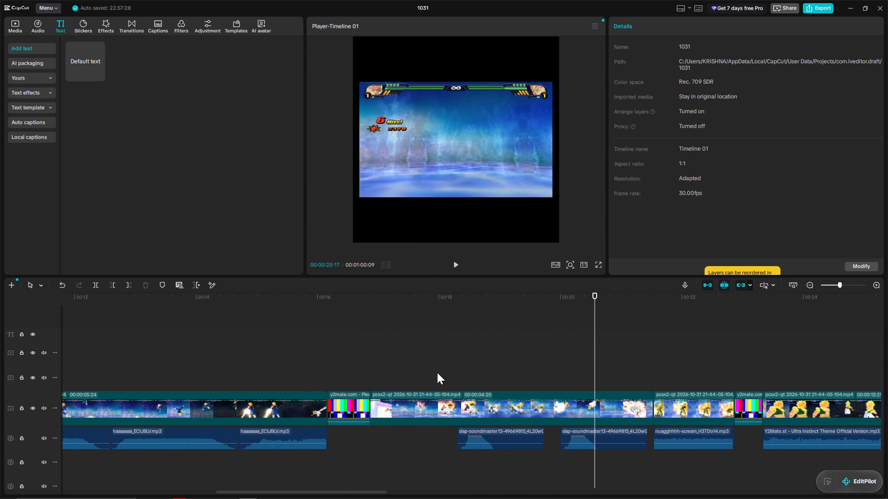
pyautogui.press('space')
pyautogui.press('space')
pyautogui.press('space')
pyautogui.press('space')
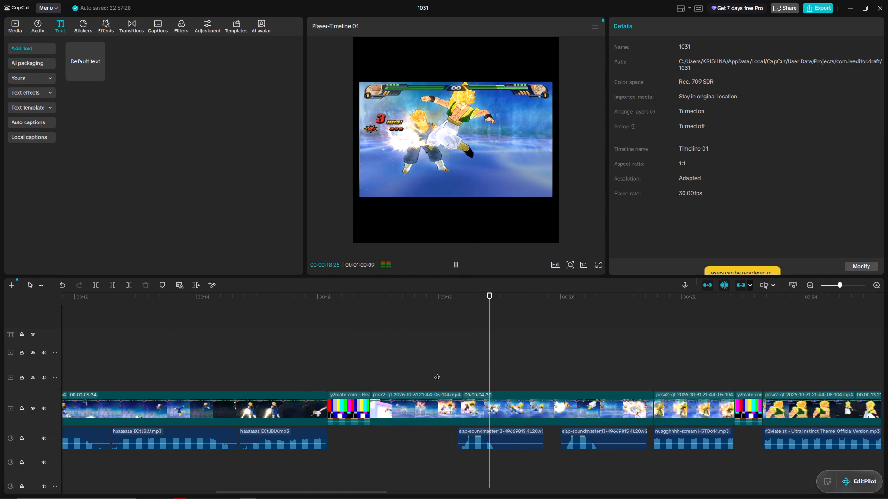
pyautogui.click(452, 372)
pyautogui.press('space')
pyautogui.press('space')
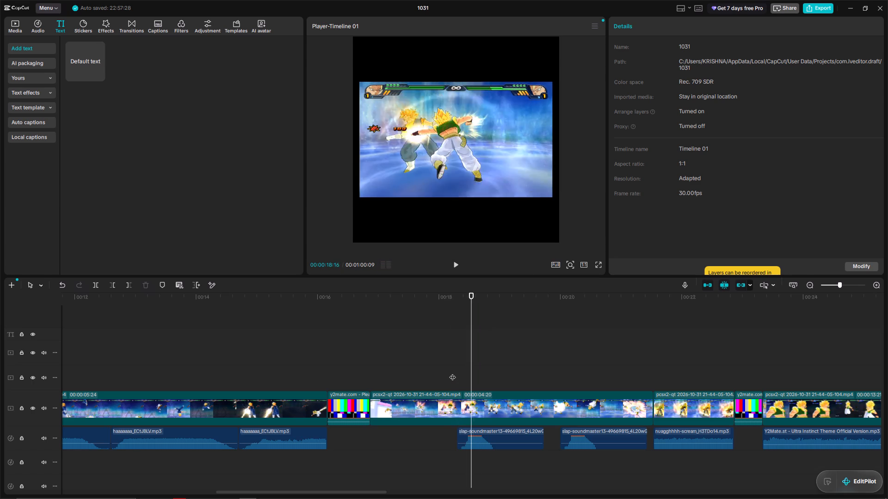
pyautogui.press('space')
pyautogui.press('space')
pyautogui.click(477, 433)
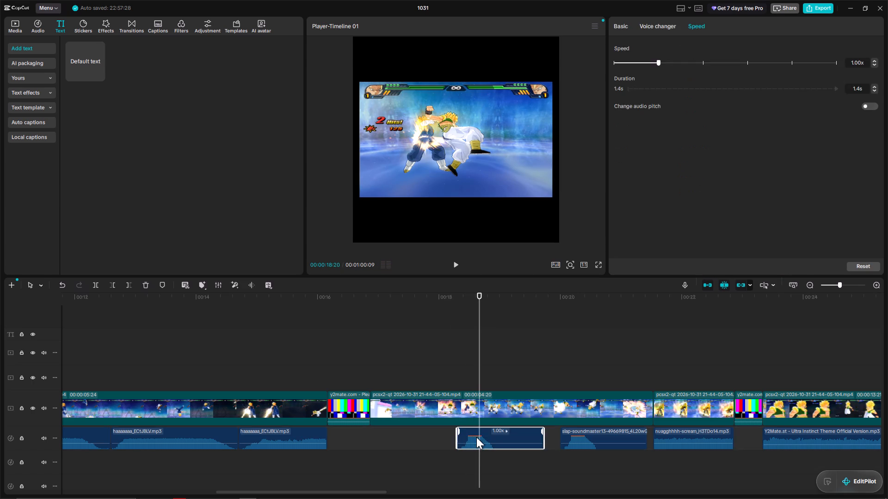
pyautogui.hotkey('ctrl', 'x')
pyautogui.hotkey('ctrl', 'z')
pyautogui.hotkey('ctrl', 'c')
pyautogui.hotkey('ctrl', 'v')
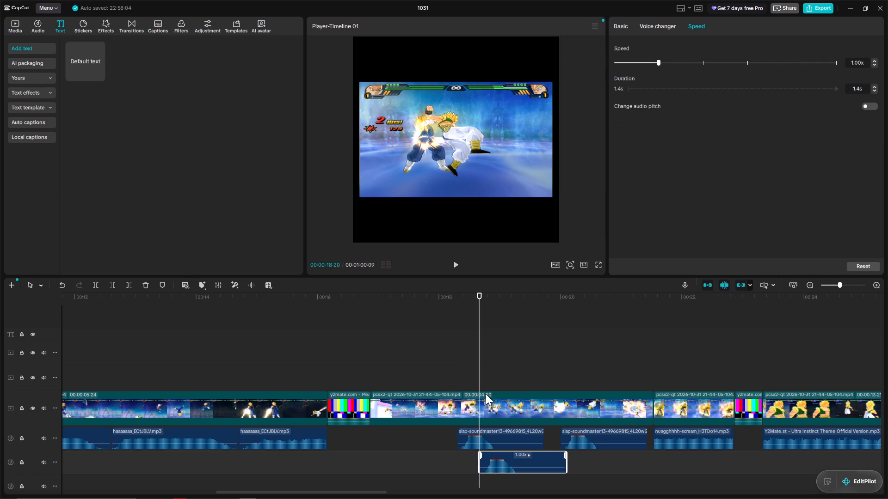
# Paste two more copies of the slap-soundmaster sound on the following hits at 00:00:18:29 and about 00:00:19:11.
pyautogui.press('space')
pyautogui.press('space')
pyautogui.press('space')
pyautogui.press('space')
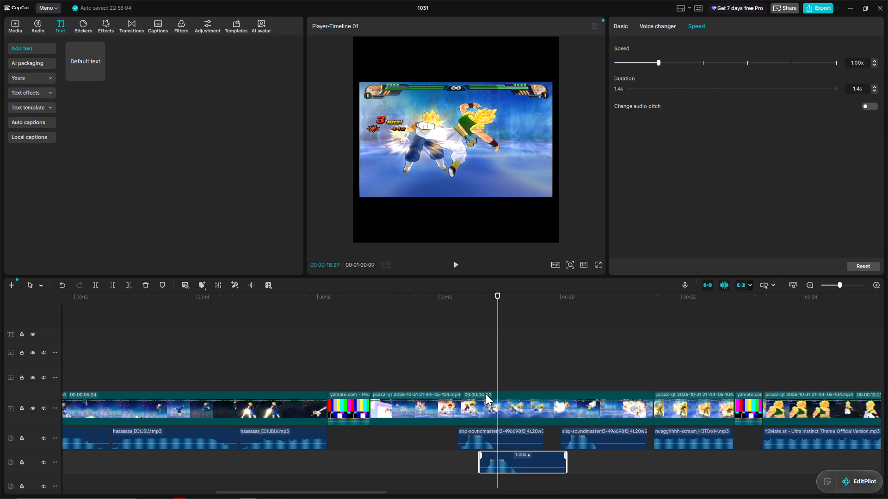
pyautogui.hotkey('ctrl', 'v')
pyautogui.press('space')
pyautogui.press('space')
pyautogui.press('space')
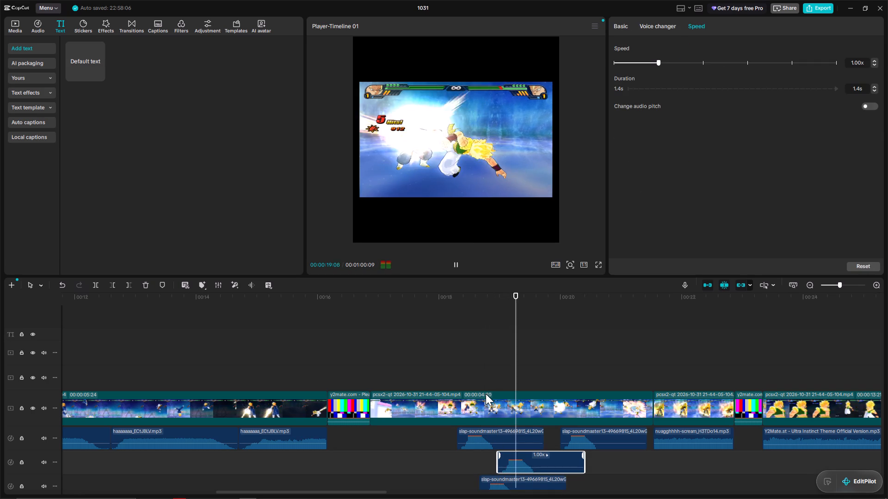
pyautogui.press('space')
pyautogui.hotkey('ctrl', 'v')
# Play from just before the slap sounds through to the end at 00:01:00:09 to review the remaining cut.
pyautogui.press('space')
pyautogui.press('space')
pyautogui.press('space')
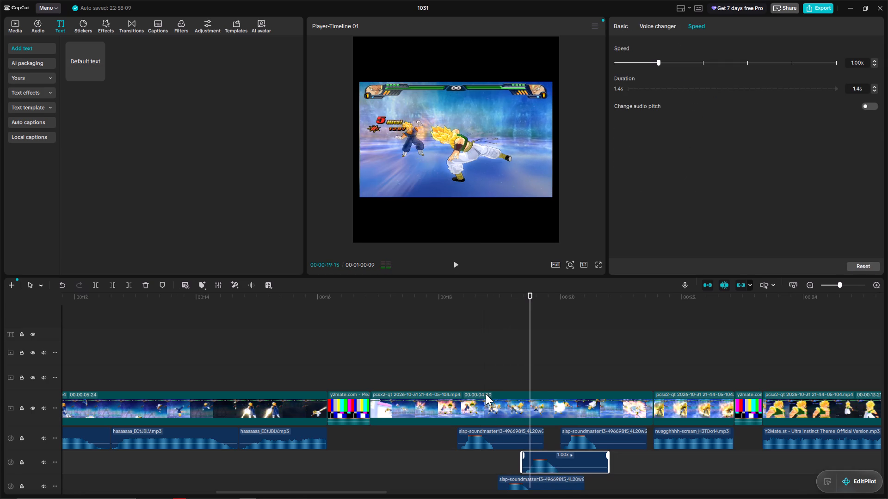
pyautogui.press('space')
pyautogui.press('space')
pyautogui.press('space')
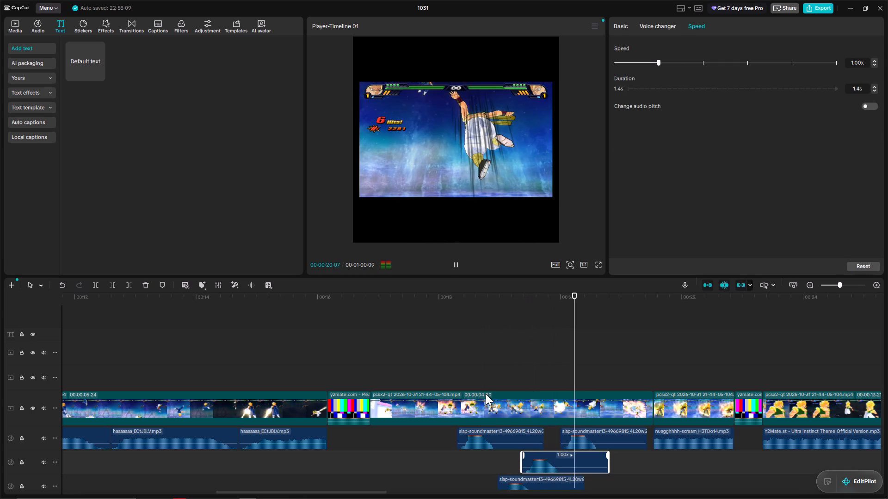
pyautogui.click(433, 363)
pyautogui.press('space')
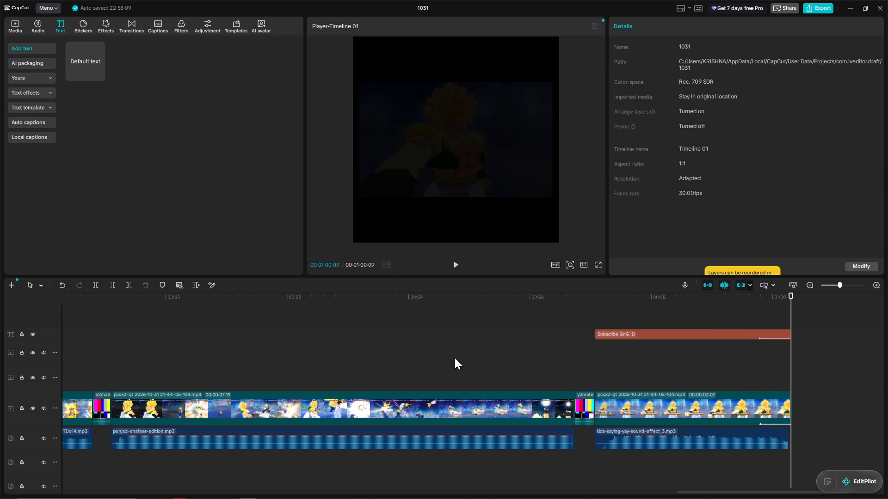
# Import the standing kitten photo from the Downloads folder into the project media and preview it.
pyautogui.click(12, 25)
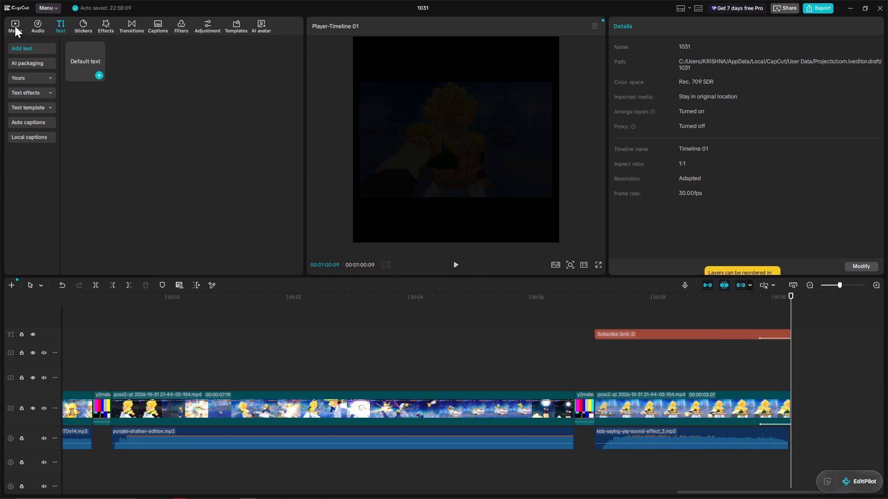
pyautogui.click(15, 26)
pyautogui.click(74, 44)
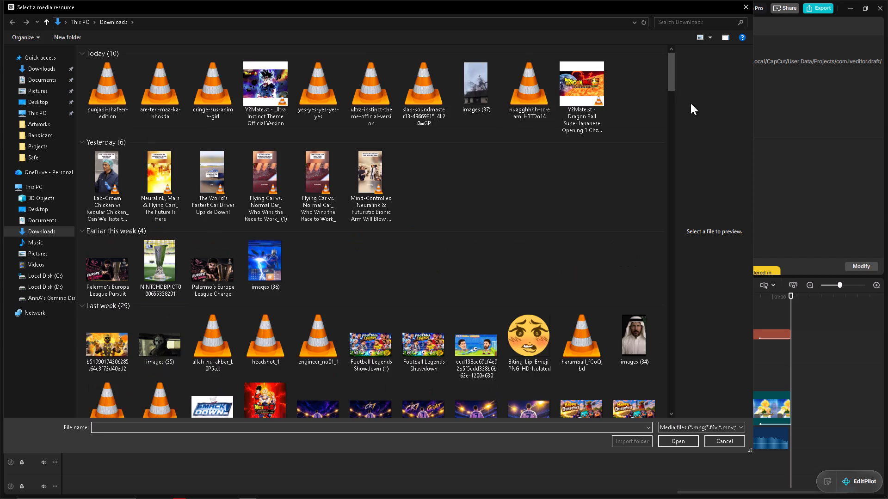
pyautogui.moveTo(672, 72); pyautogui.dragTo(671, 210)
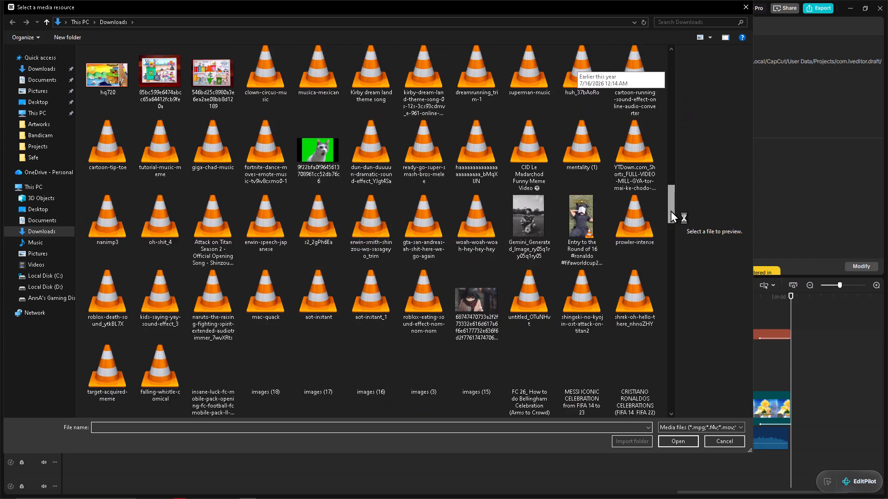
pyautogui.moveTo(671, 210); pyautogui.dragTo(670, 272)
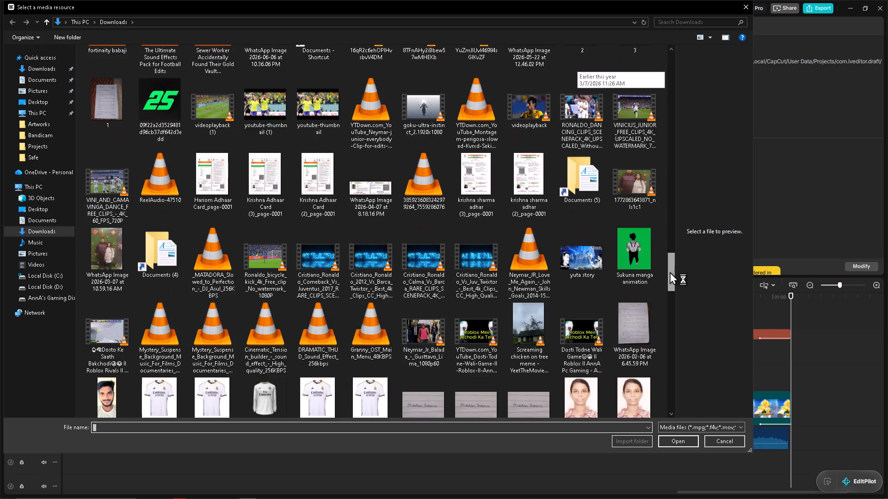
pyautogui.moveTo(670, 272); pyautogui.dragTo(678, 299)
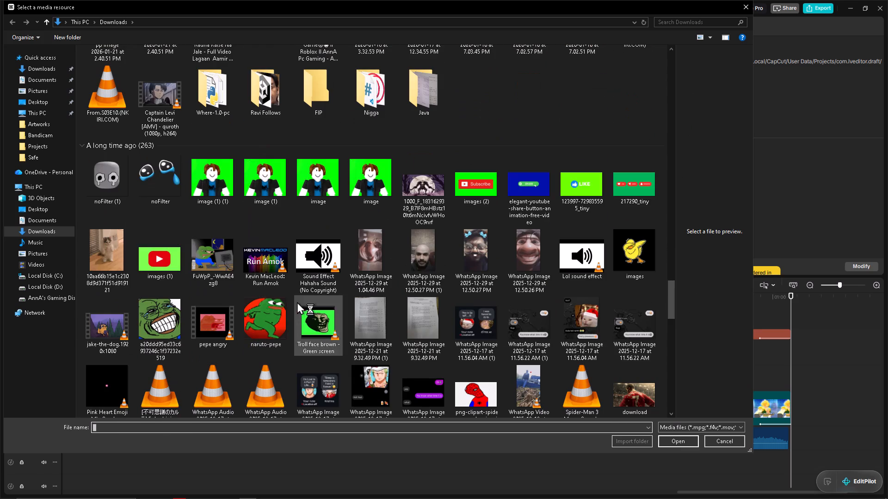
pyautogui.doubleClick(108, 245)
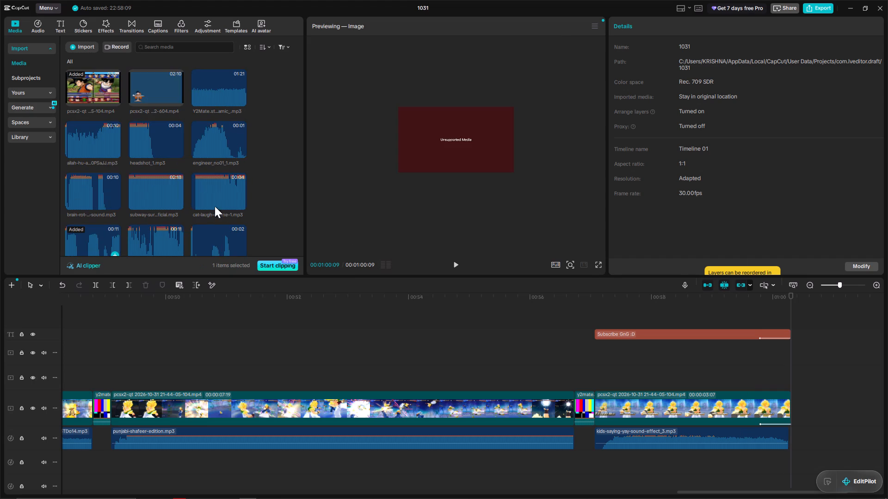
pyautogui.press('space')
pyautogui.press('space')
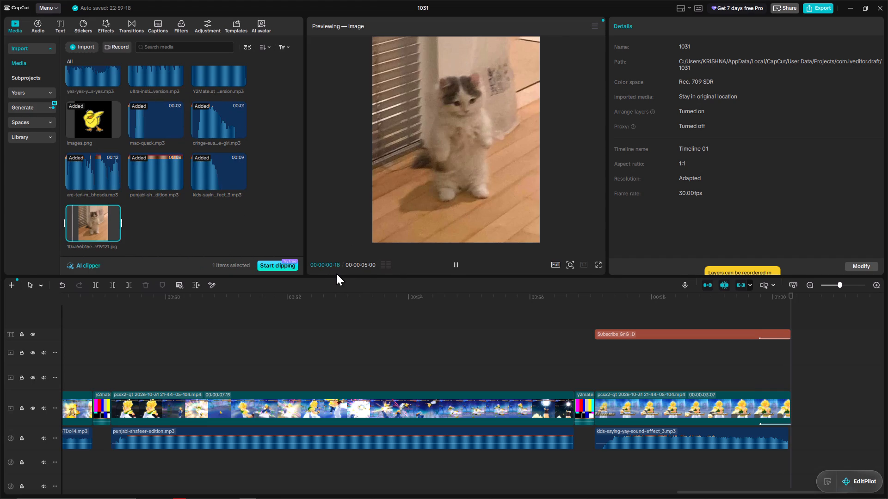
# Place the kitten photo on a new track above the Subscribe text, starting at the beginning of the timeline.
pyautogui.click(760, 304)
pyautogui.click(779, 312)
pyautogui.moveTo(782, 312); pyautogui.dragTo(796, 313)
pyautogui.press('space')
pyautogui.press('space')
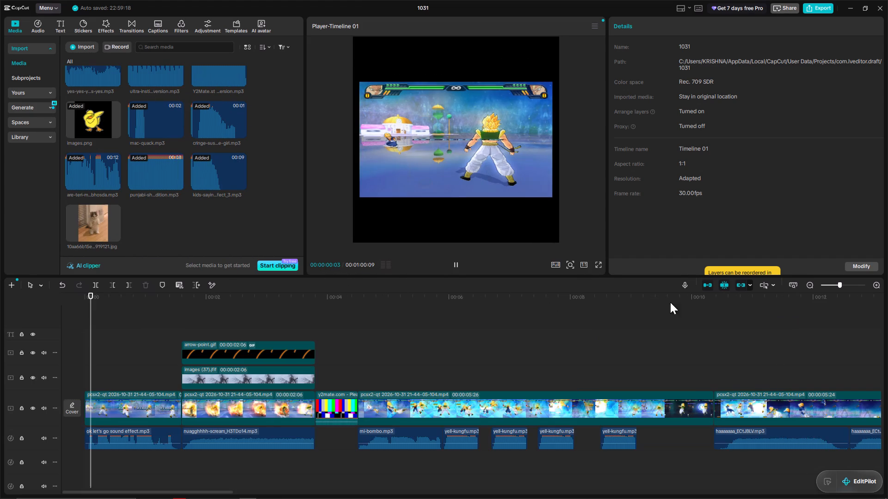
pyautogui.click(836, 285)
pyautogui.moveTo(834, 285); pyautogui.dragTo(831, 285)
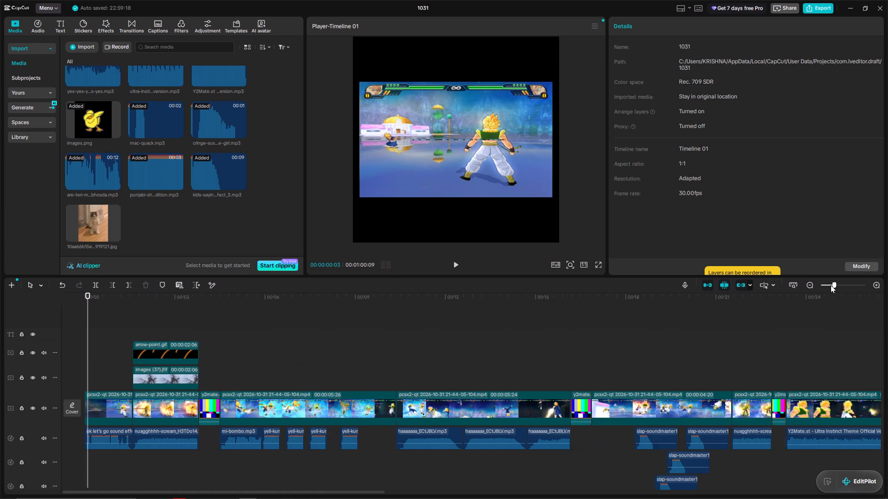
pyautogui.moveTo(831, 285); pyautogui.dragTo(828, 286)
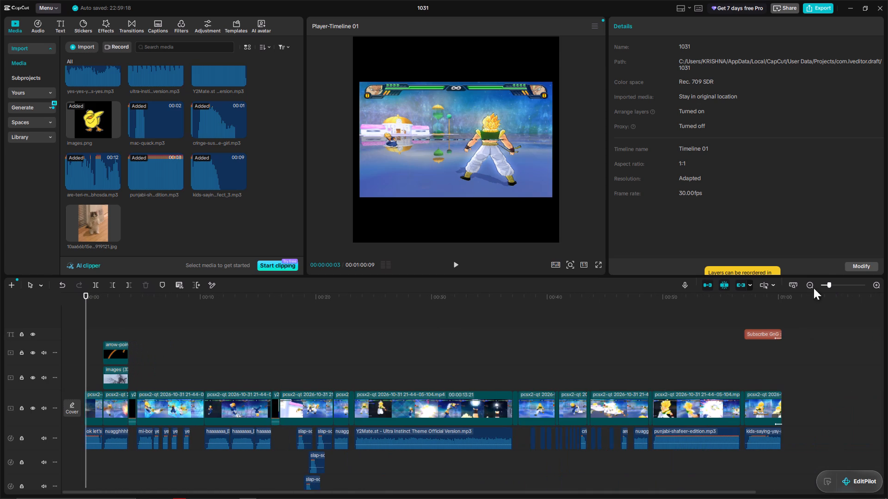
pyautogui.moveTo(92, 210); pyautogui.dragTo(81, 292)
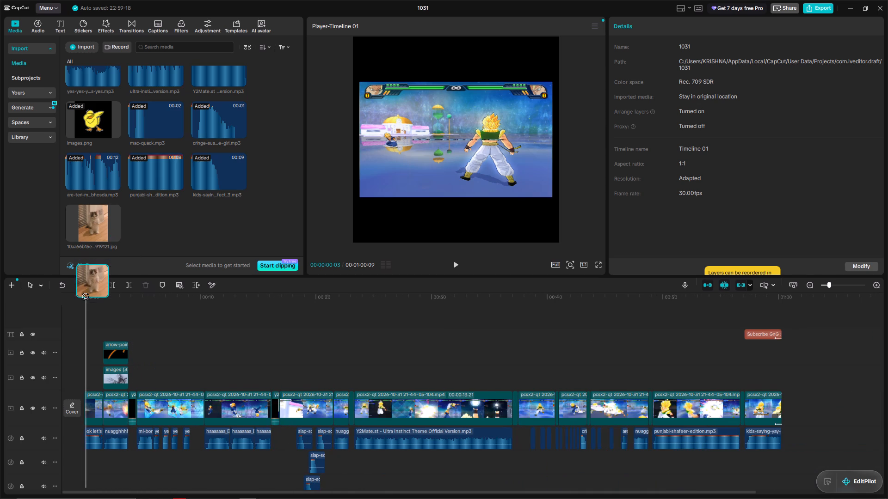
pyautogui.moveTo(81, 292); pyautogui.dragTo(73, 311)
pyautogui.moveTo(125, 340); pyautogui.dragTo(108, 341)
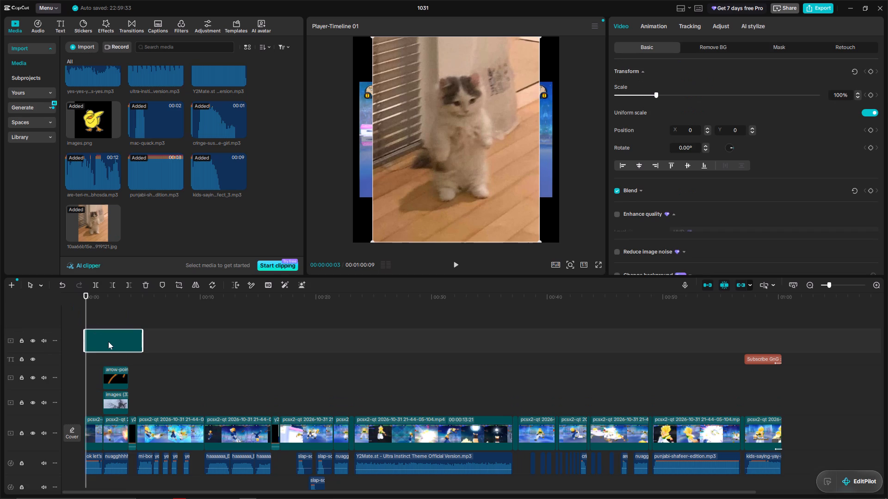
pyautogui.moveTo(108, 341); pyautogui.dragTo(102, 341)
# Extend the kitten photo clip from 00:00:00:00 to the end of the video, for a duration of 00:01:00:09.
pyautogui.moveTo(85, 317); pyautogui.dragTo(62, 319)
pyautogui.moveTo(142, 335); pyautogui.dragTo(536, 337)
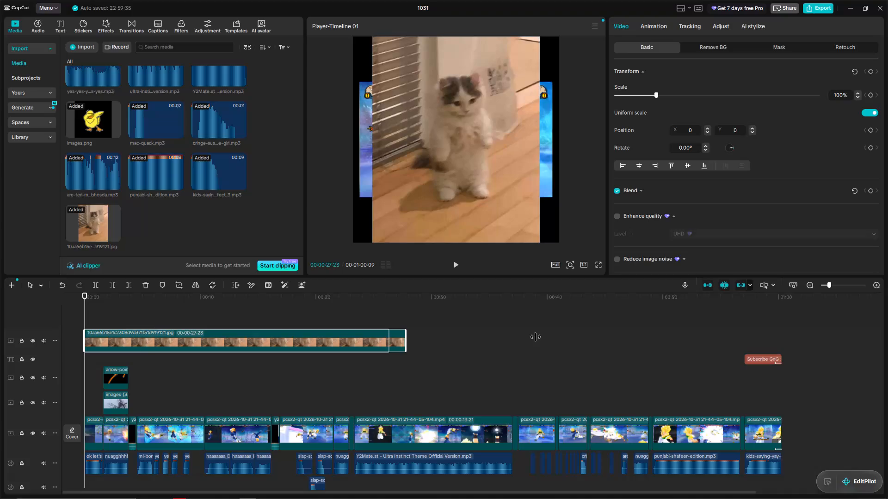
pyautogui.moveTo(536, 337); pyautogui.dragTo(777, 330)
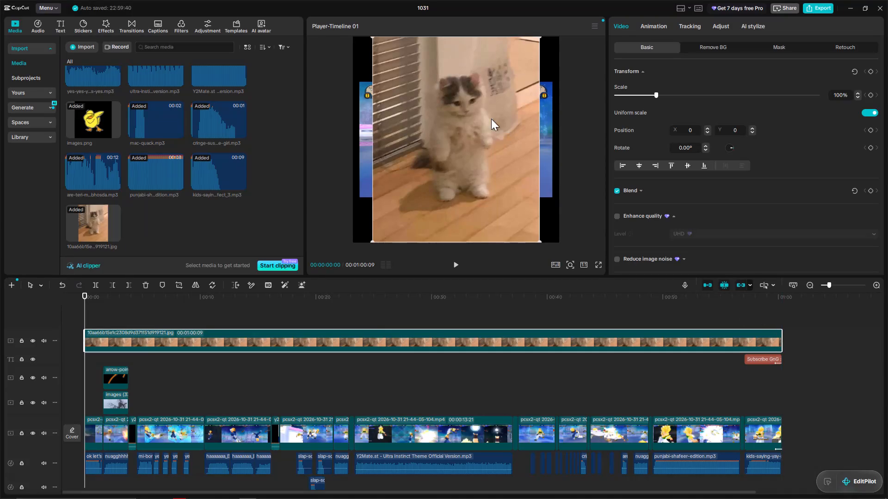
# Shrink the kitten photo to about 8% scale and place it in the frame's upper-right corner, around X 1795, Y 1766.
pyautogui.moveTo(540, 37); pyautogui.dragTo(444, 150)
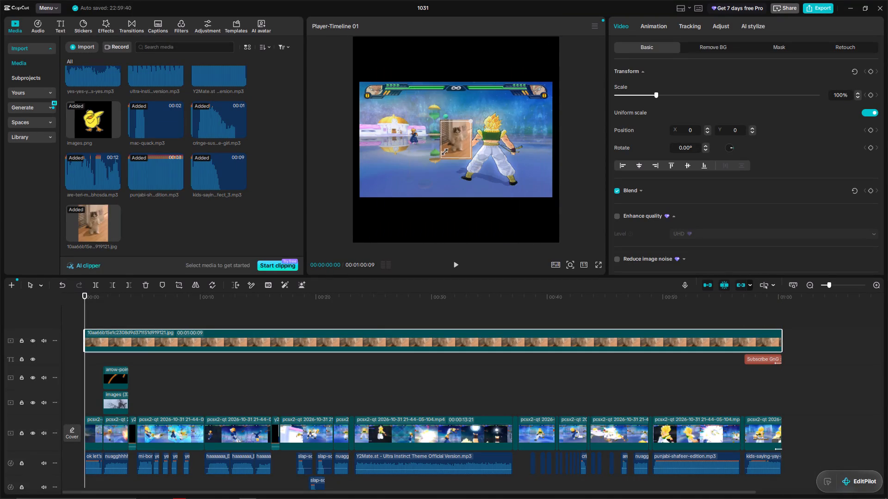
pyautogui.moveTo(444, 150); pyautogui.dragTo(430, 163)
pyautogui.moveTo(456, 140); pyautogui.dragTo(504, 103)
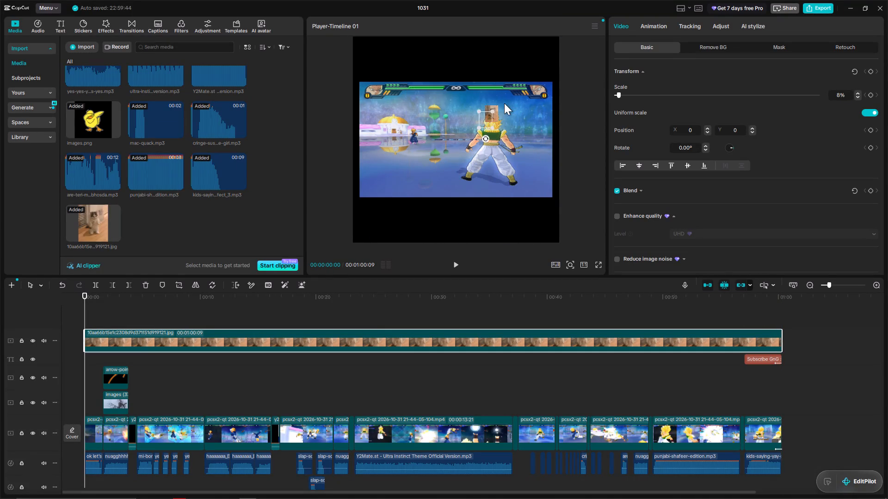
pyautogui.moveTo(504, 103); pyautogui.dragTo(552, 46)
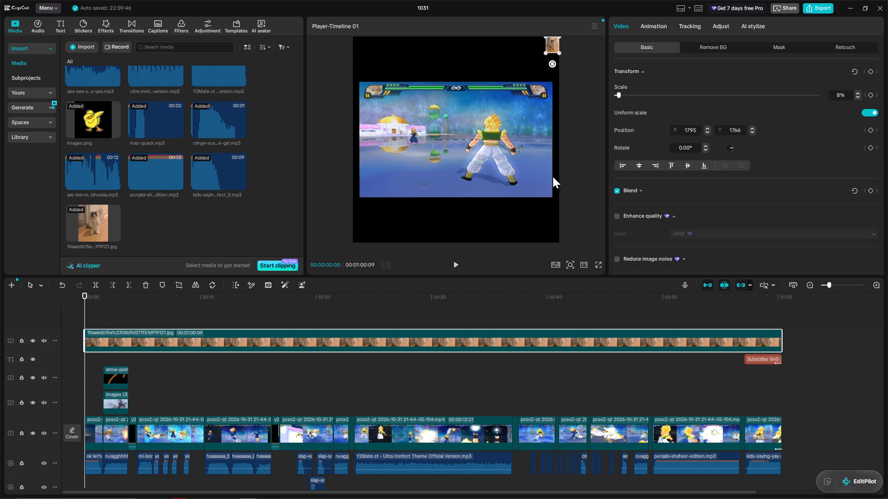
# Play the first second of the video to check the kitten photo's placement, and save the project.
pyautogui.press('space')
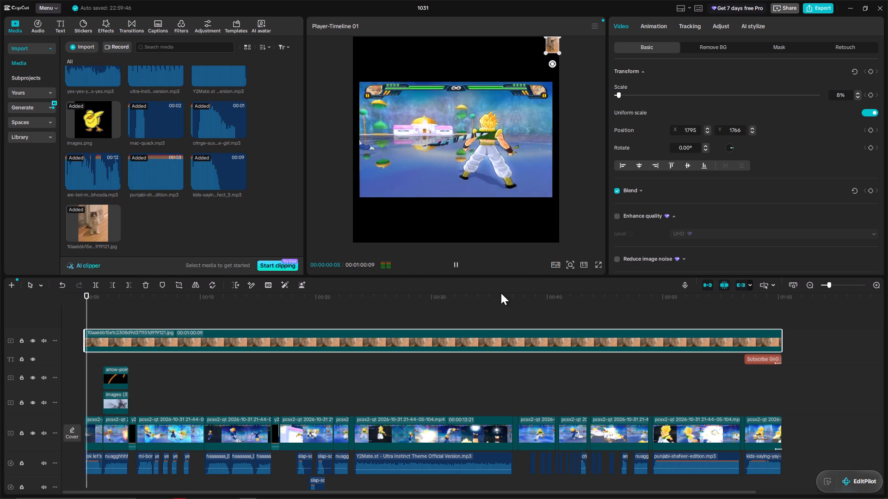
pyautogui.press('space')
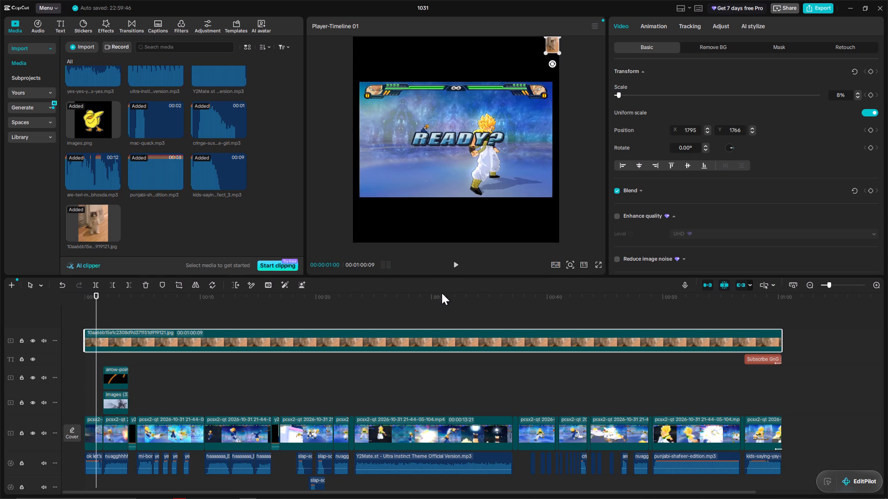
pyautogui.hotkey('ctrl', 's')
# Export the video to the Desktop under the name vegito, at 1080P, H.264, mp4 and 30fps.
pyautogui.click(814, 8)
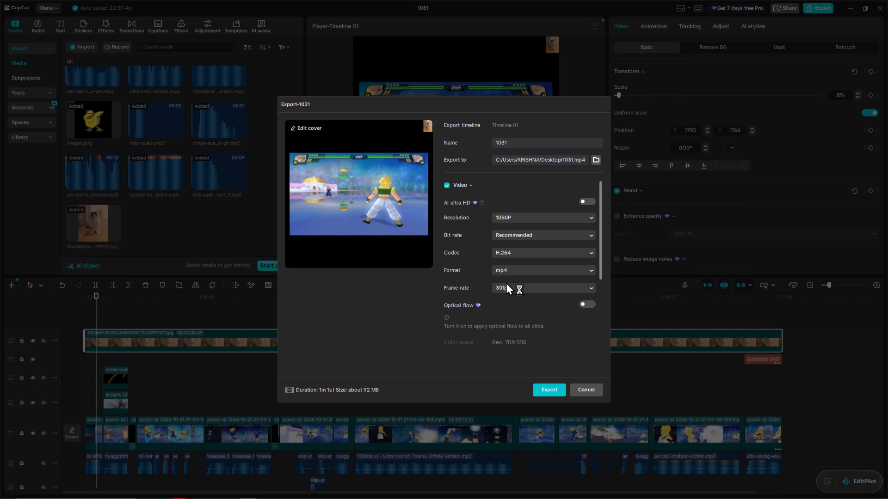
pyautogui.click(538, 143)
pyautogui.hotkey('ctrl', 'a')
pyautogui.write('vegito')
pyautogui.click(541, 393)
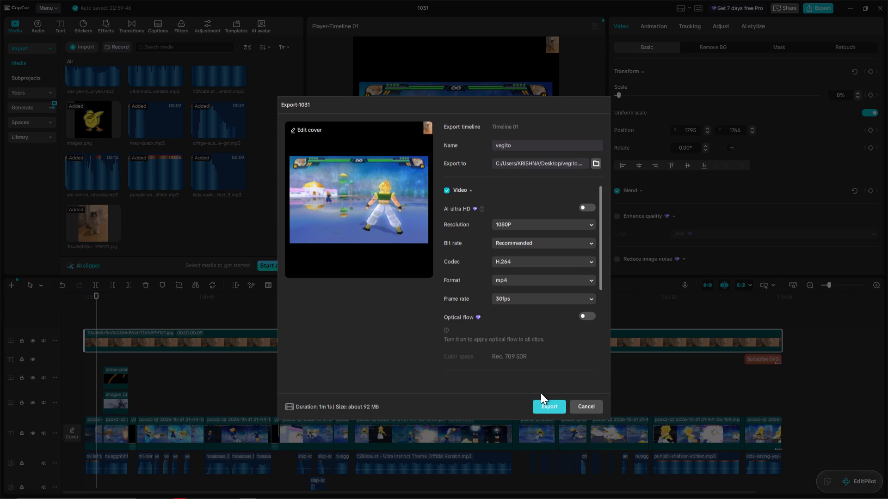
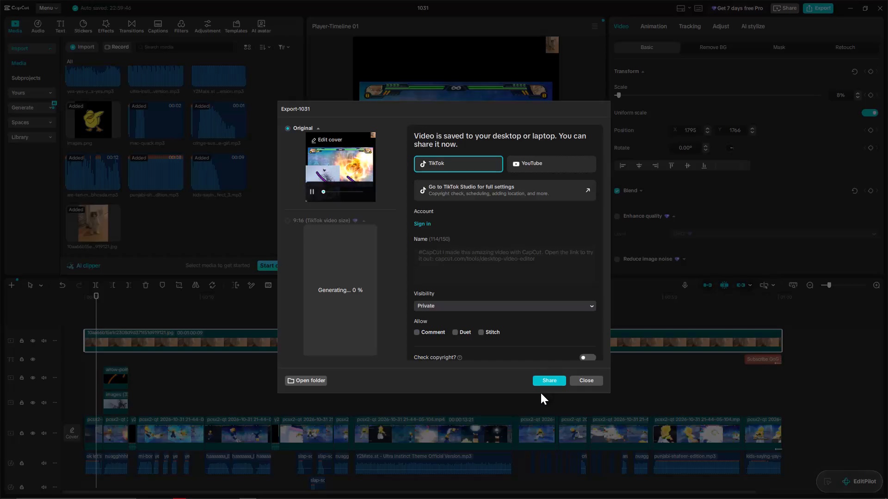
# Dismiss the finished export dialog without sharing the video to TikTok or YouTube.
pyautogui.press('Escape')
pyautogui.press('Escape')
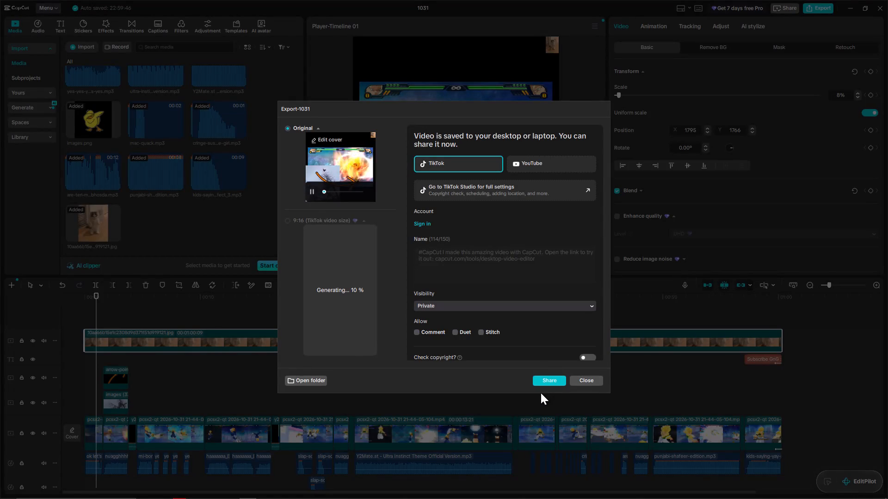
pyautogui.press('space')
pyautogui.click(581, 381)
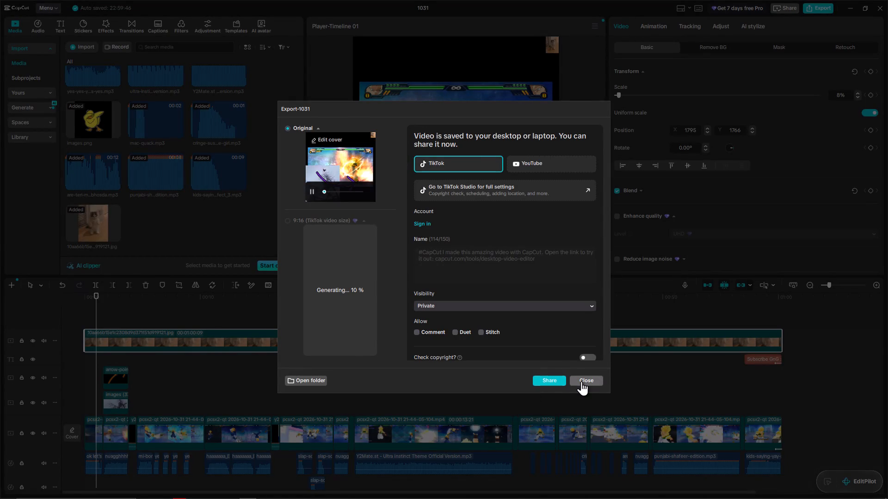
# Minimize the CapCut project window to get it out of the way of the desktop.
pyautogui.press('super+d')
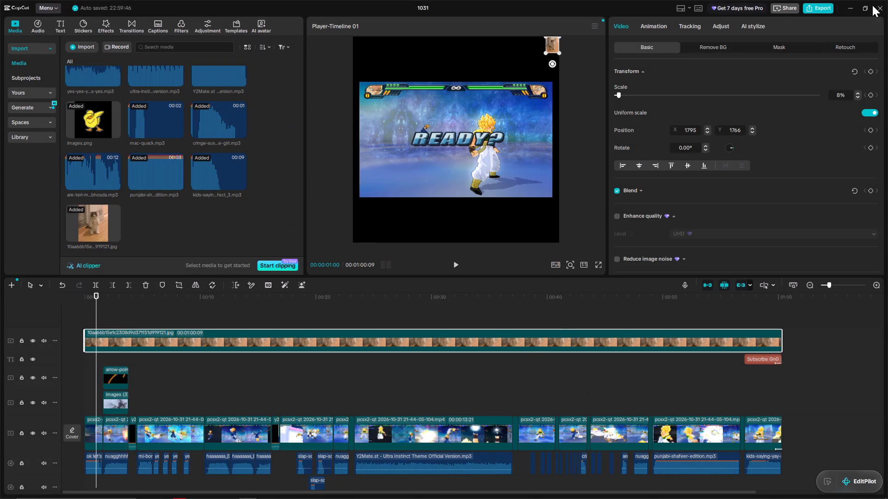
pyautogui.click(853, 8)
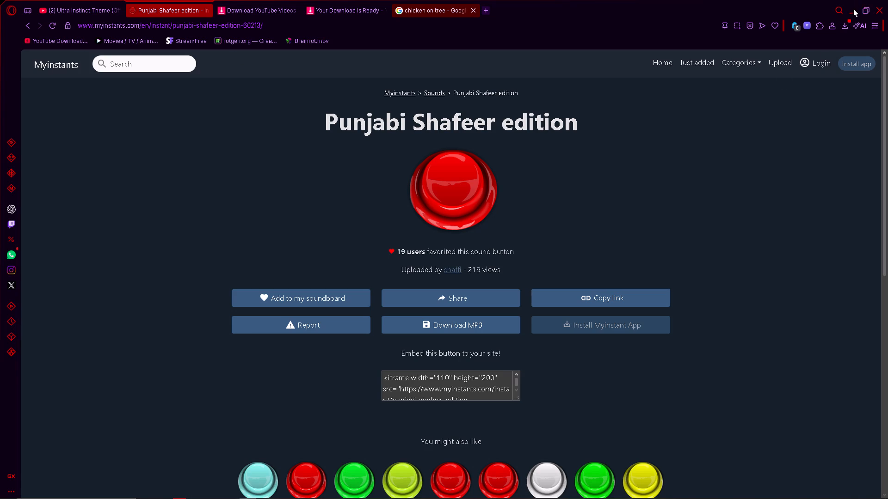
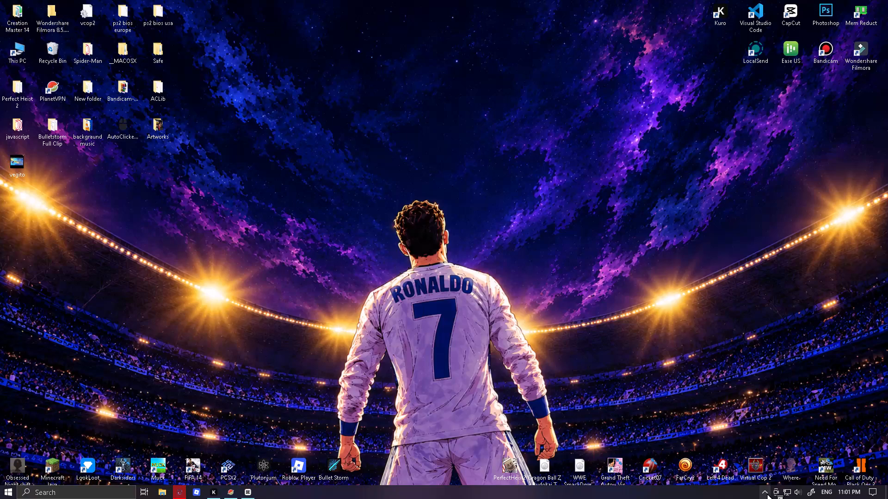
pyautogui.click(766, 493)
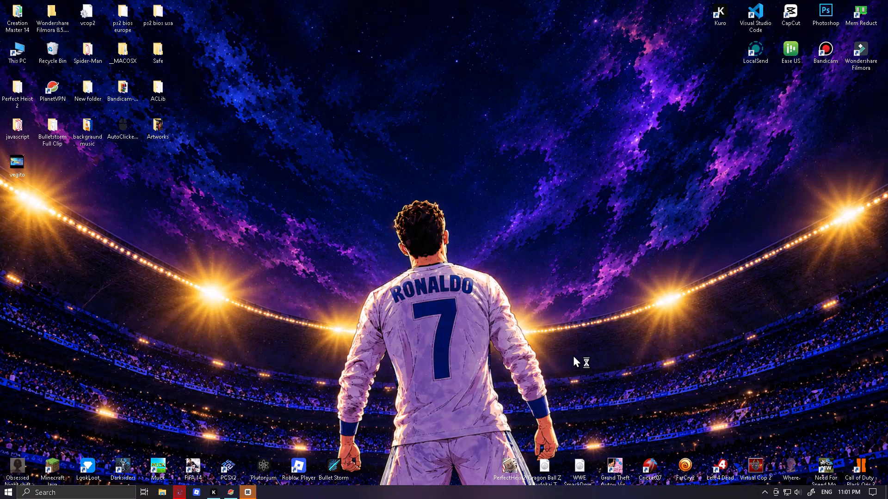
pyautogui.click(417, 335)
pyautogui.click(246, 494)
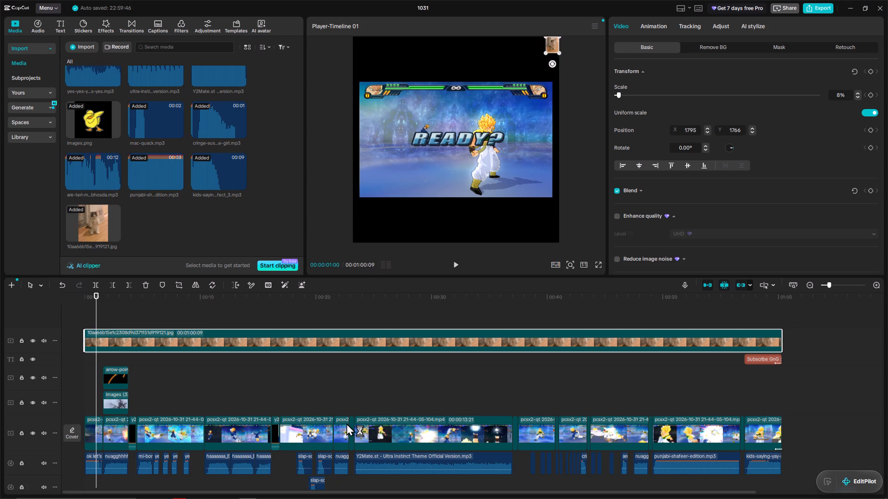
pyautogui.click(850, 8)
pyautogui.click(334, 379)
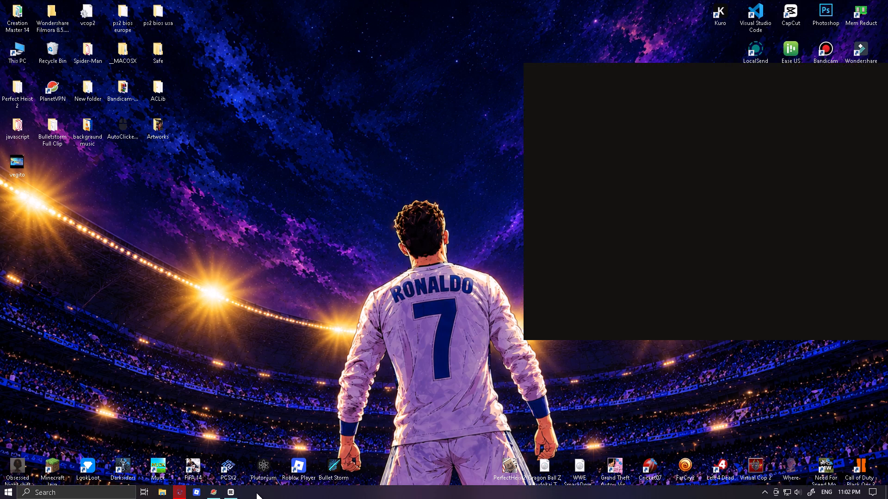
# Switch to VLC media player and play the exported vegito.mp4 full screen, rewinding it to the opening of the fight.
pyautogui.click(327, 289)
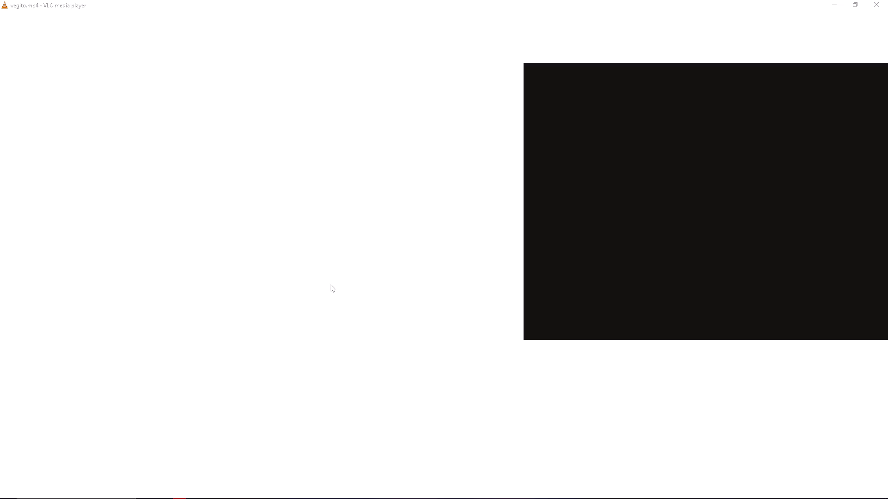
pyautogui.click(350, 363)
pyautogui.doubleClick(350, 363)
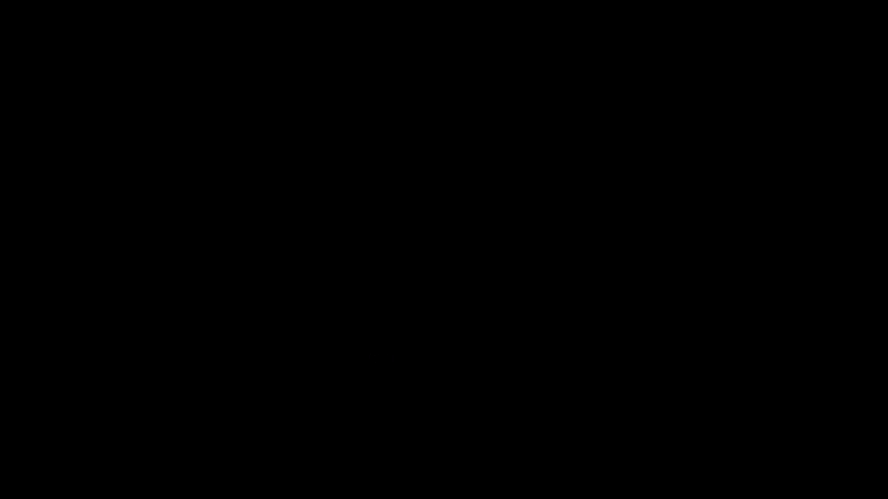
pyautogui.press('Left')
pyautogui.press('space')
pyautogui.doubleClick(278, 423)
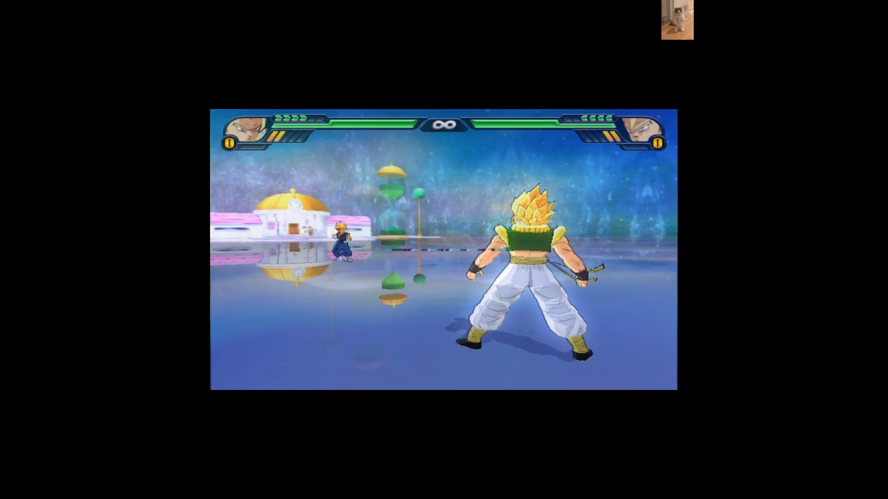
pyautogui.press('Left')
pyautogui.press('Left')
pyautogui.press('space')
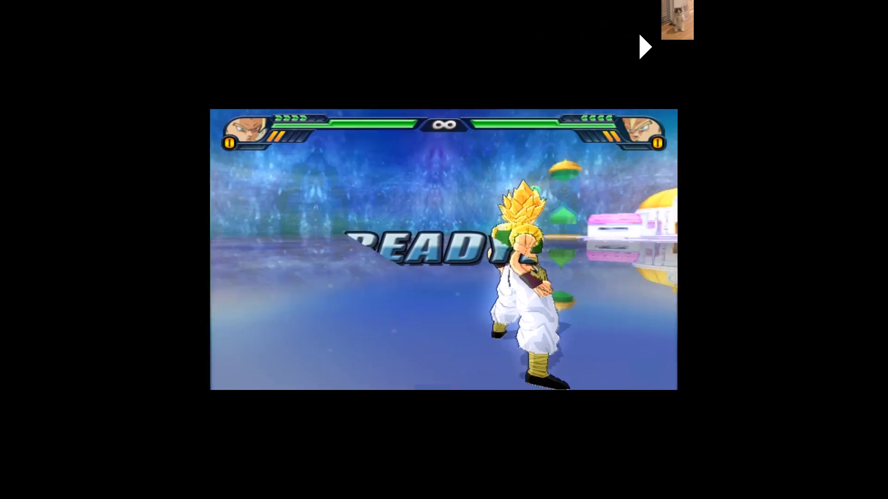